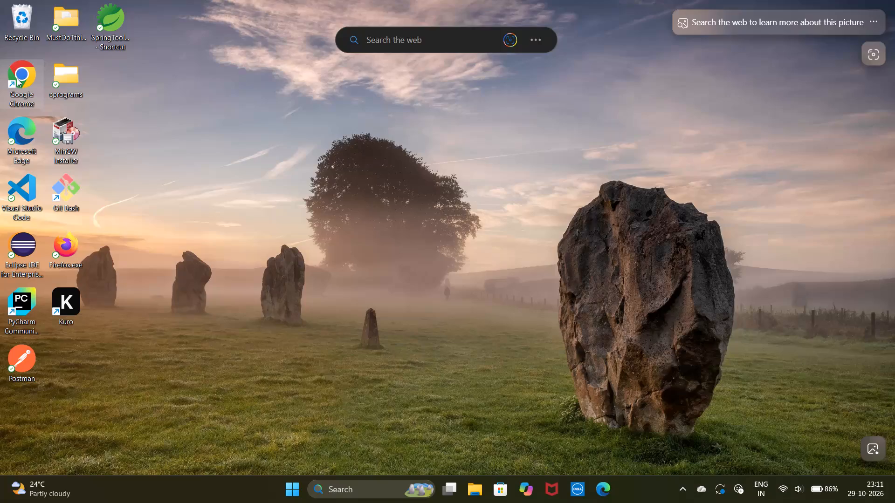
Open the Canva home page in Google Chrome using the profile with the ice-cream avatar.
double_click(17, 78)
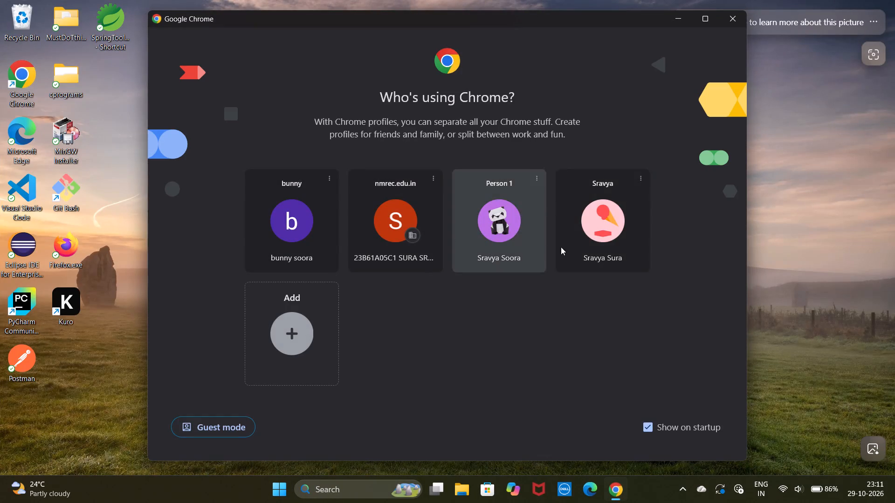
double_click(595, 247)
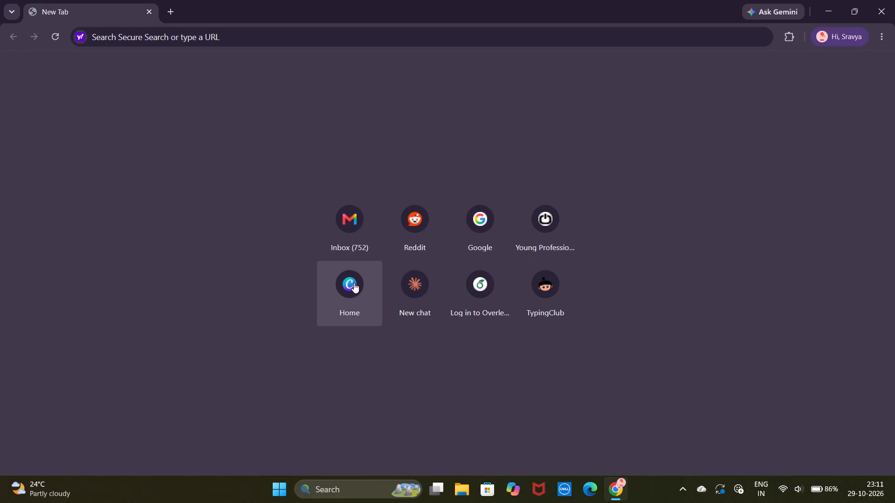
double_click(354, 283)
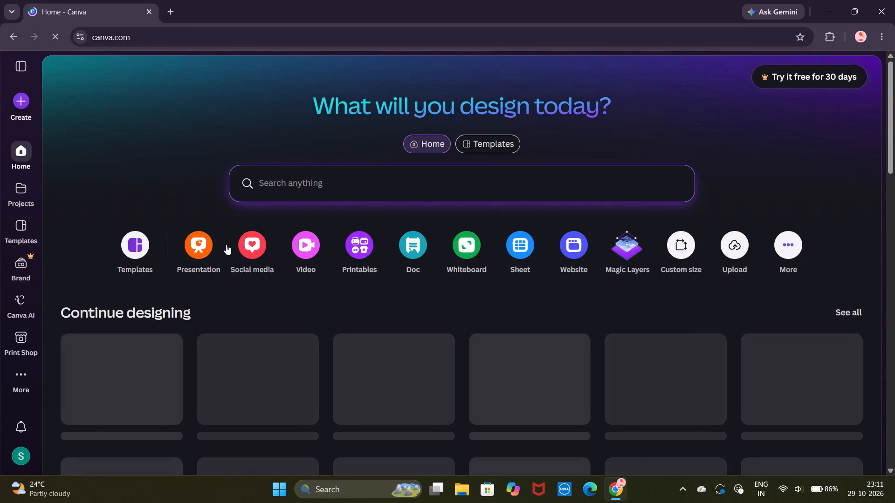
Create a blank Mobile Video design.
double_click(303, 254)
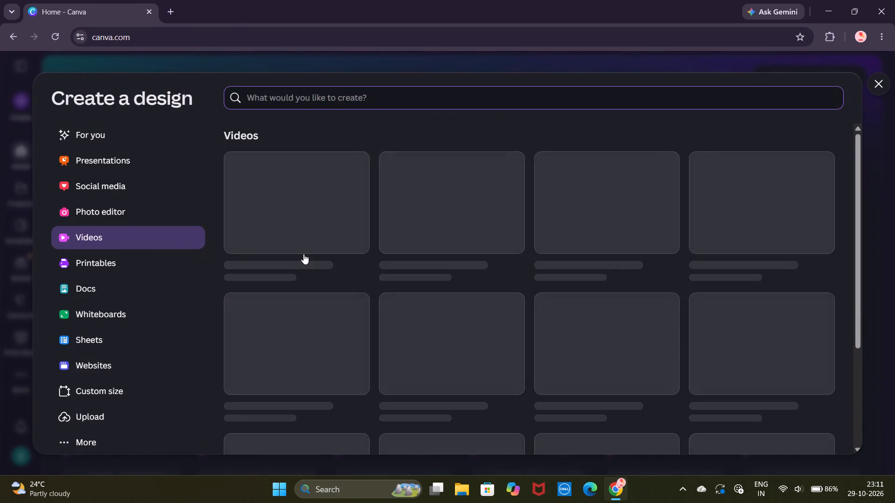
double_click(303, 233)
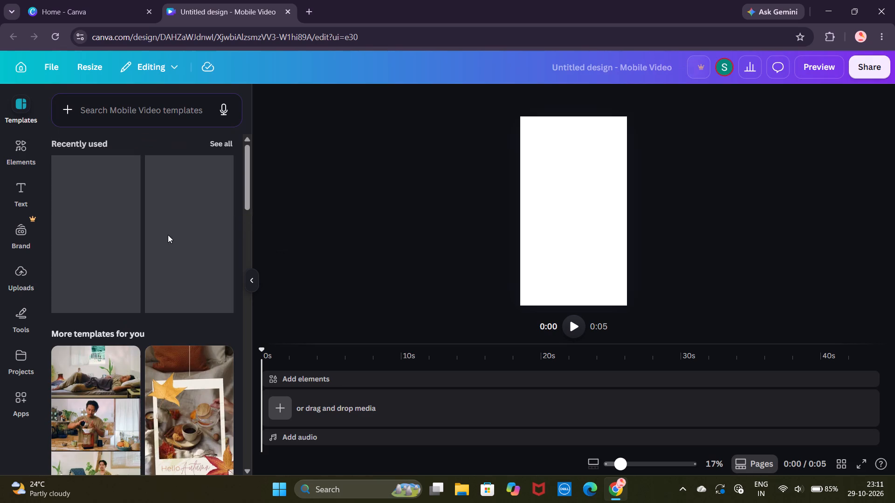
Add the Autumn Diaries template's opening page, its seated-woman page twice, the autumn-walk page and the closing book page to the video.
click(96, 233)
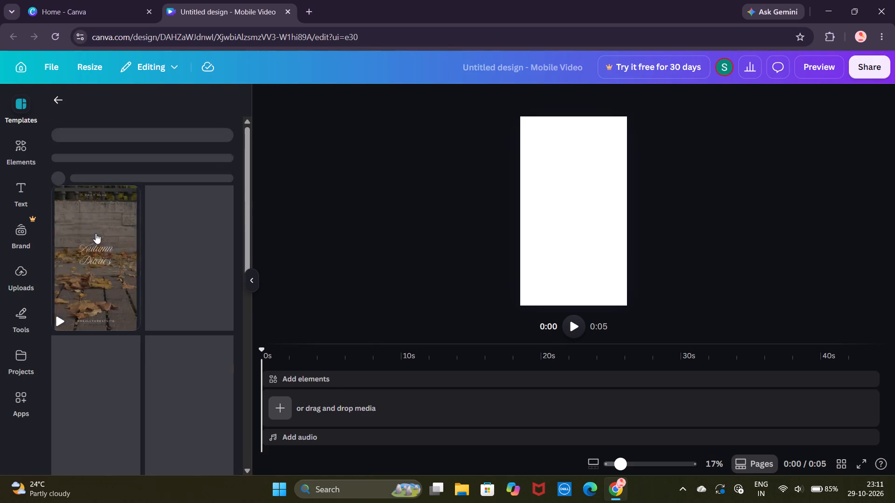
click(102, 307)
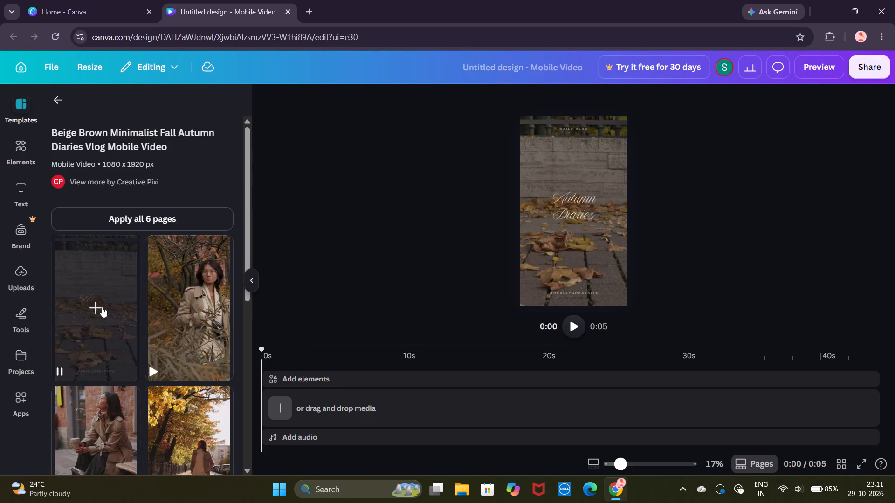
scroll(102, 307, down, 3)
click(102, 307)
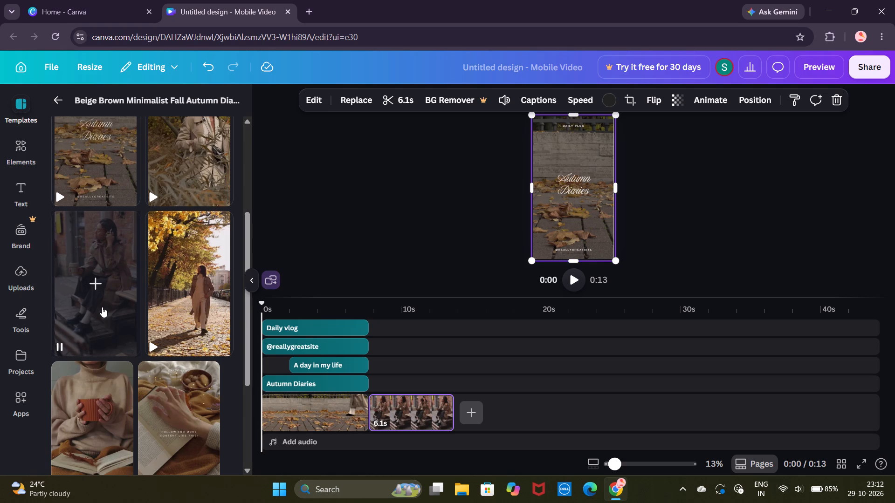
click(102, 313)
click(181, 286)
scroll(181, 286, down, 2)
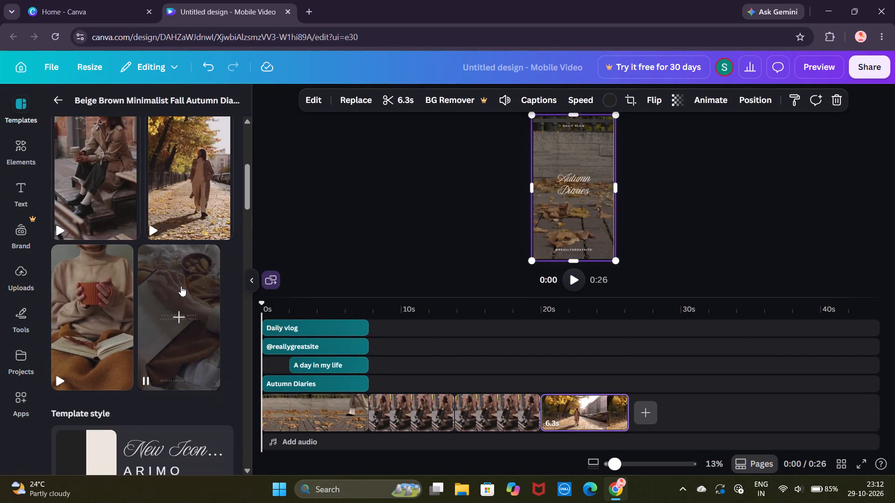
click(181, 286)
drag(81, 322, 85, 324)
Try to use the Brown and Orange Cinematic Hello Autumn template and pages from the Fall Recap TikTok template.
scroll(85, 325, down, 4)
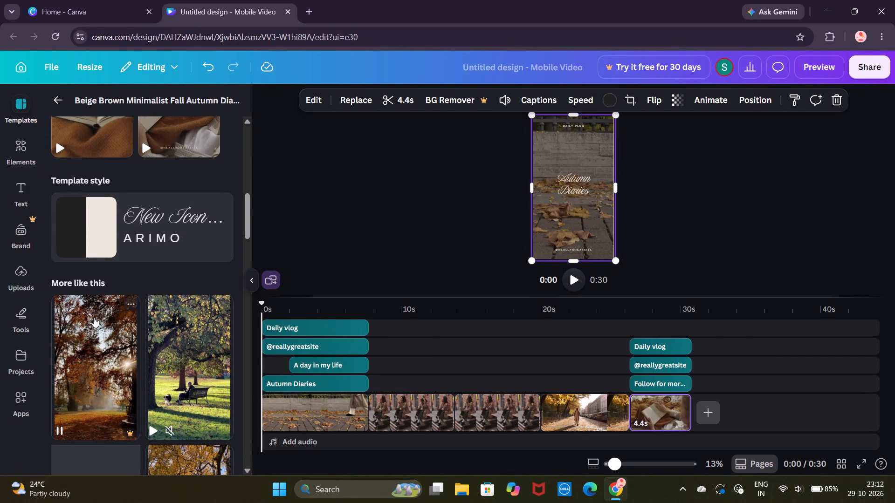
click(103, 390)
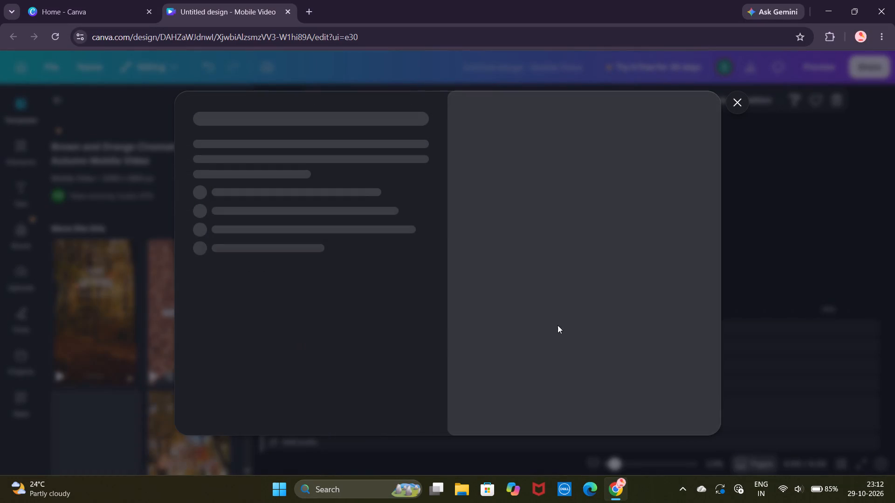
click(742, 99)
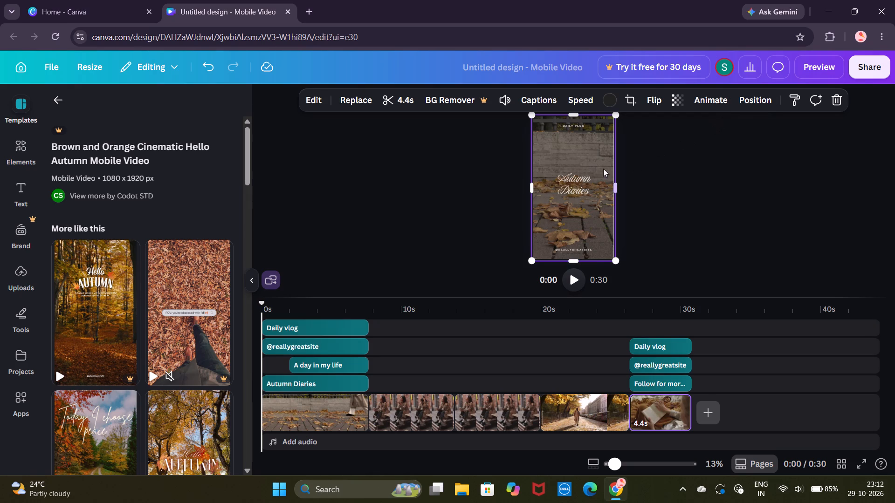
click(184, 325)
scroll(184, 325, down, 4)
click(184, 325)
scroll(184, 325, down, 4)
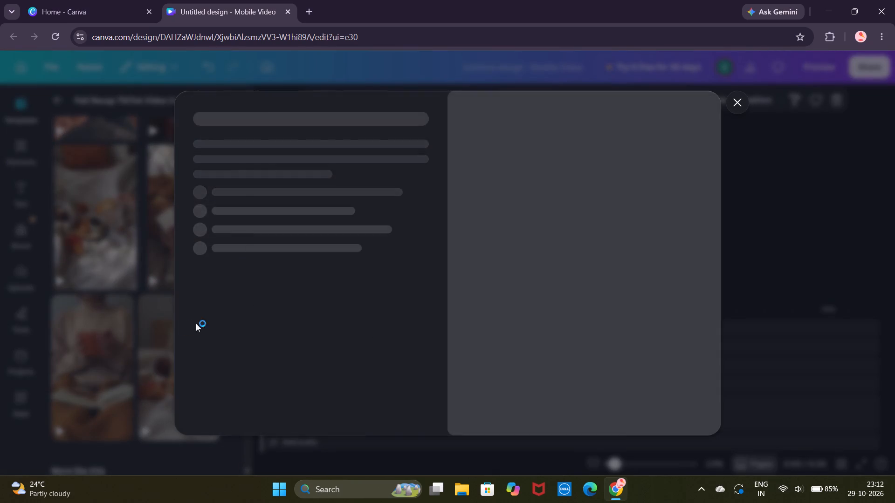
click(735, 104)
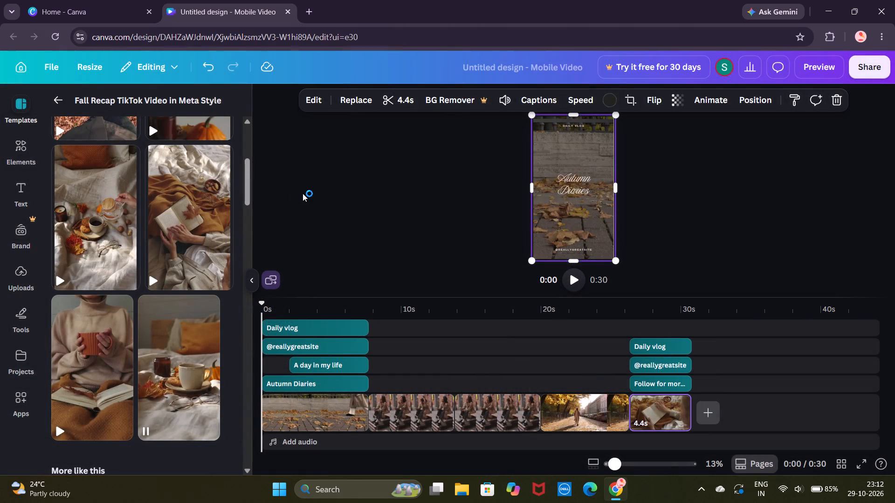
Apply the Slow Wave animation to the first seated-woman clip and play the video to preview it.
click(426, 421)
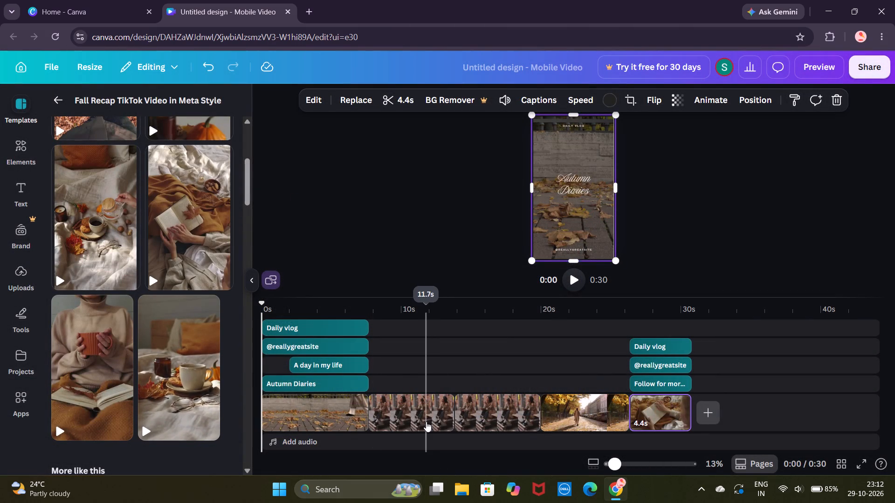
click(718, 101)
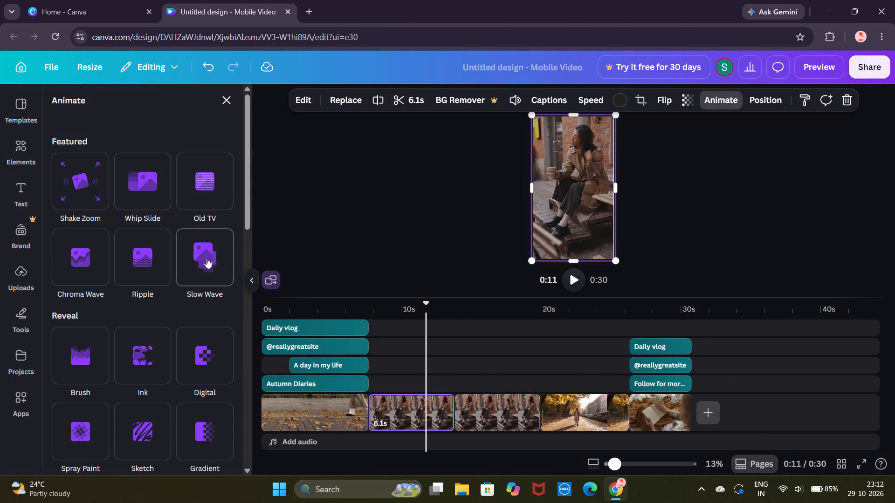
click(200, 258)
click(565, 274)
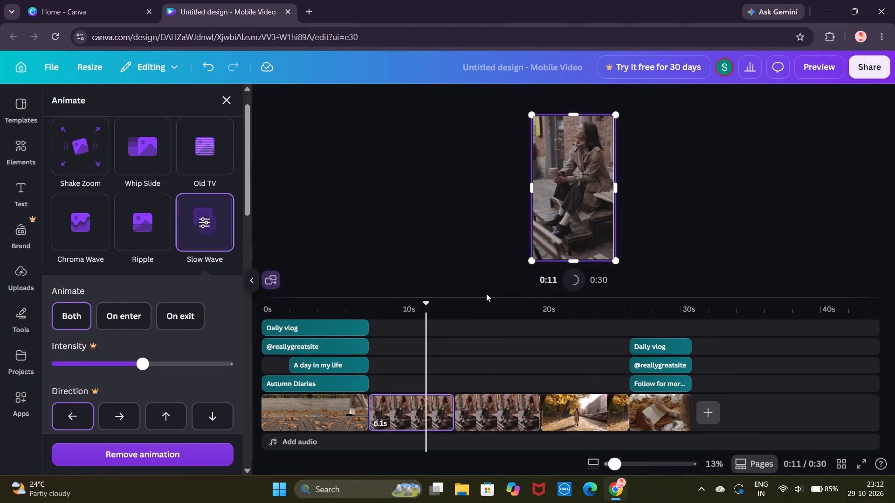
Add the Monthly Recap TikTok Video in Style and Summer TikTok Video in Style templates to the end of the video.
click(14, 149)
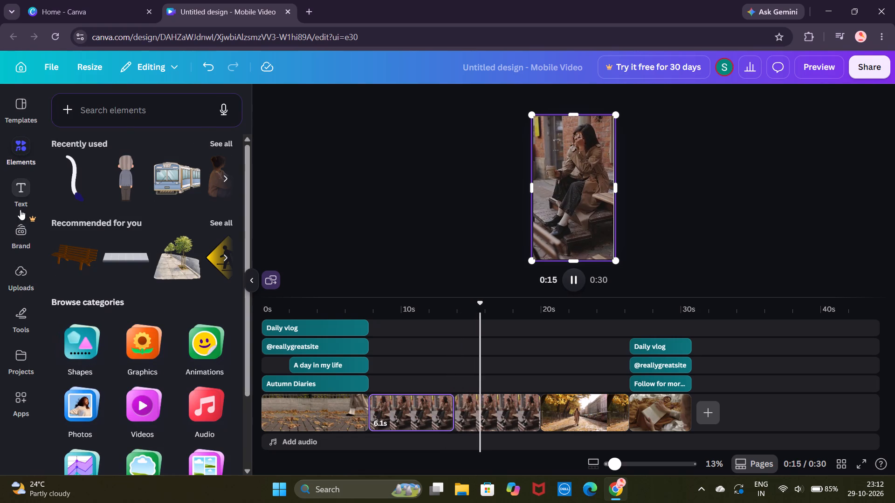
click(33, 109)
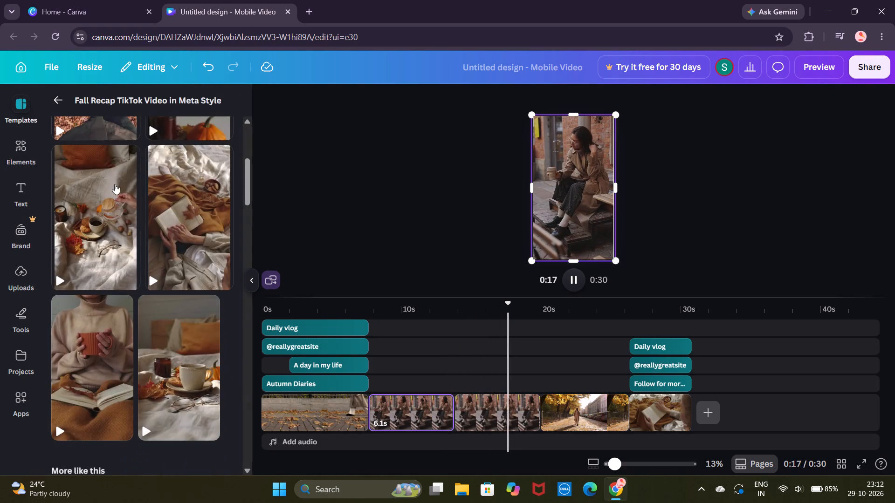
scroll(170, 349, down, 6)
click(170, 349)
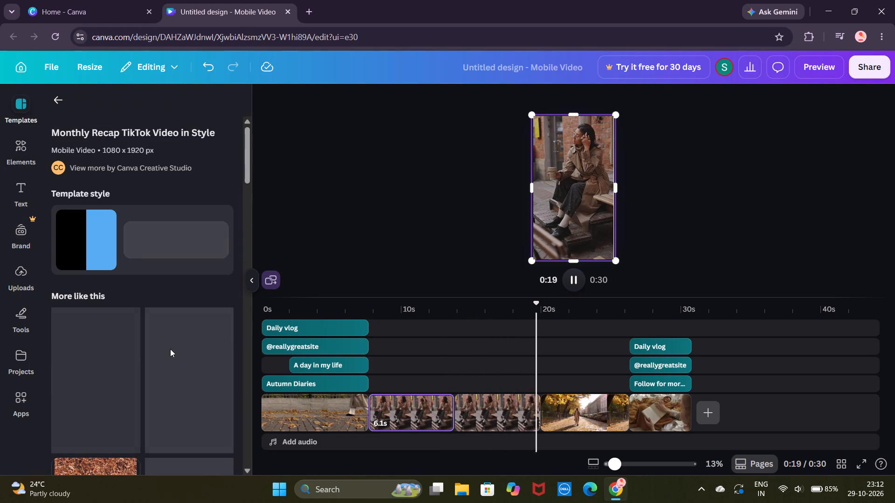
scroll(170, 349, down, 5)
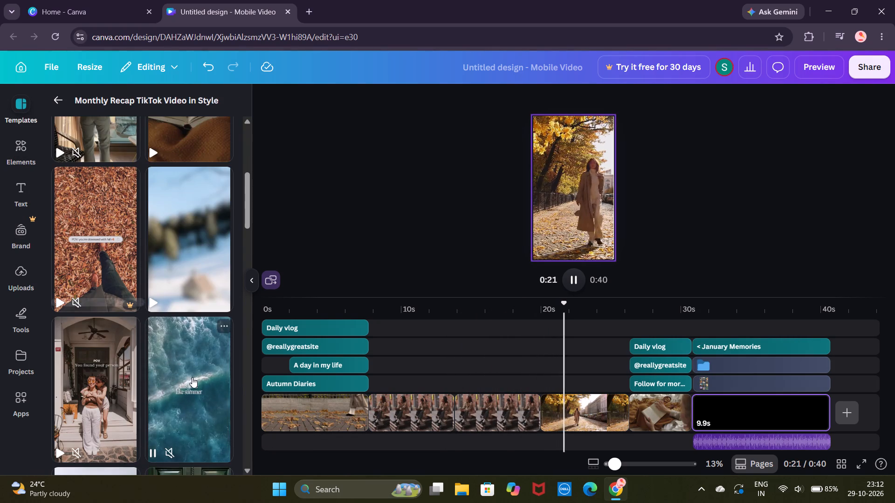
click(194, 385)
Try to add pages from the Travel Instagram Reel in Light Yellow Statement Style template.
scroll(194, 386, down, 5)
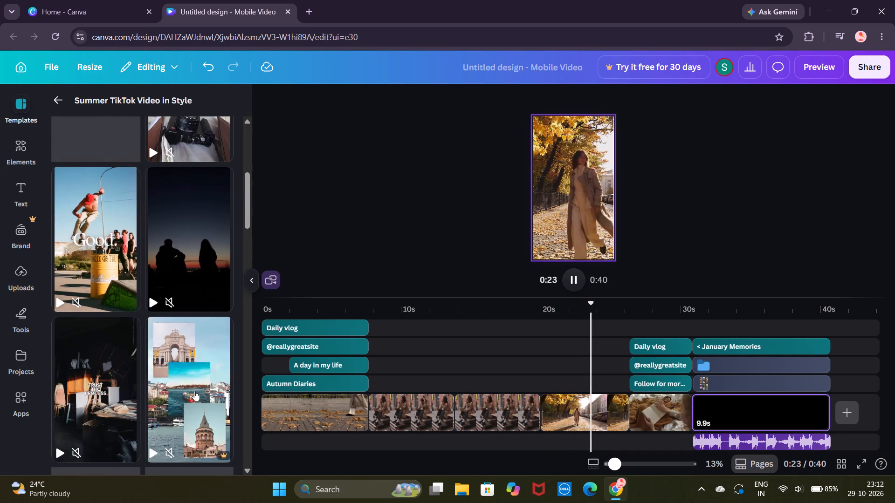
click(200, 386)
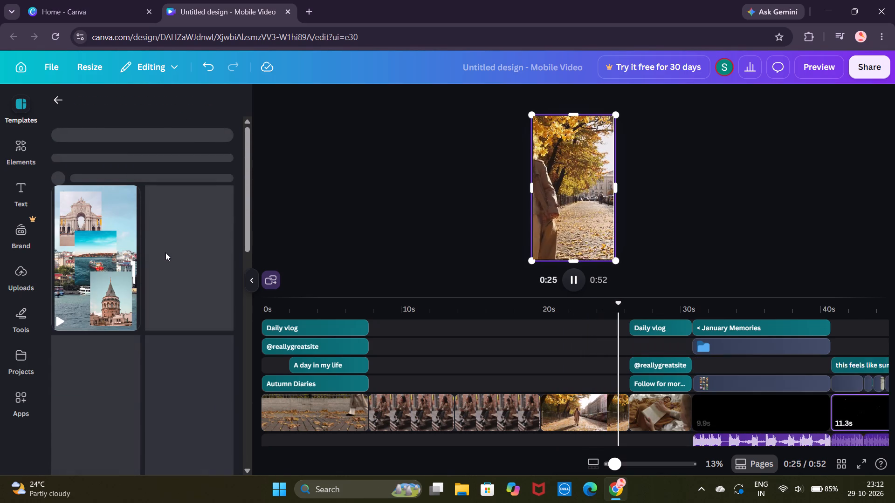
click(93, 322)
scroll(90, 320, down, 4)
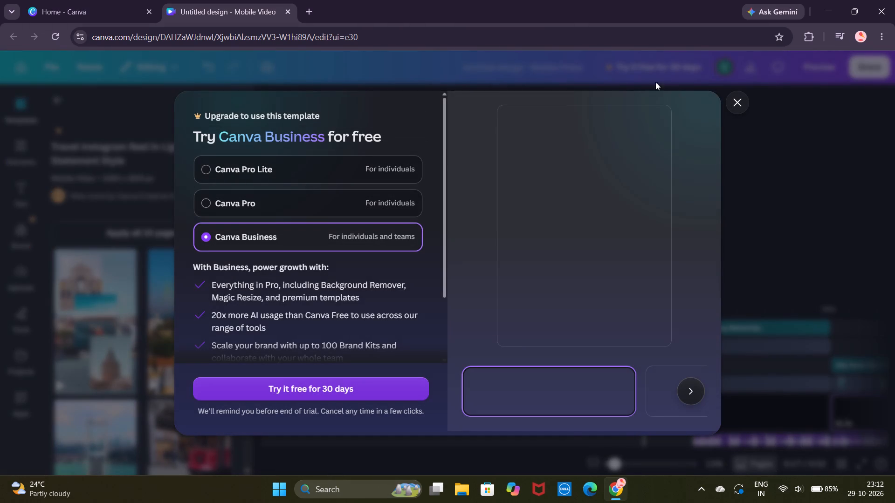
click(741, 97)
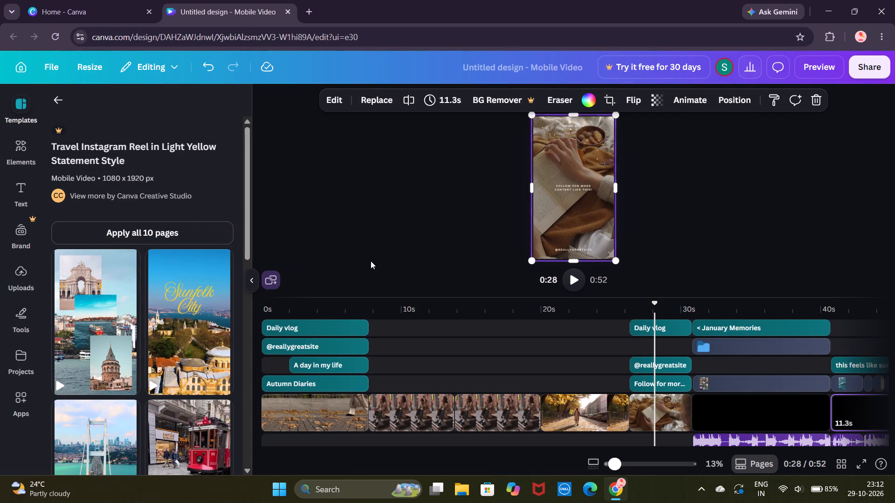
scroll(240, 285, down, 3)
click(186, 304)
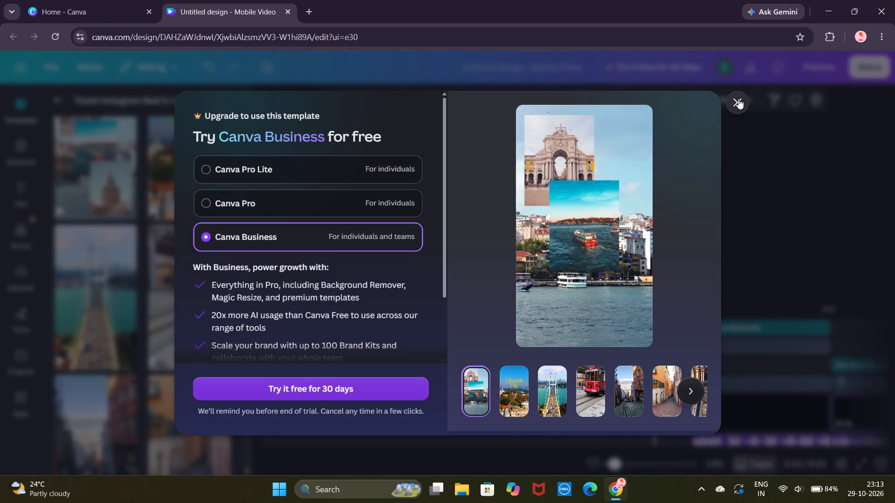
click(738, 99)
Add the opening camera page of the Travel Instagram Reel in Statement Photo Collage Style template to the end of the video.
click(62, 95)
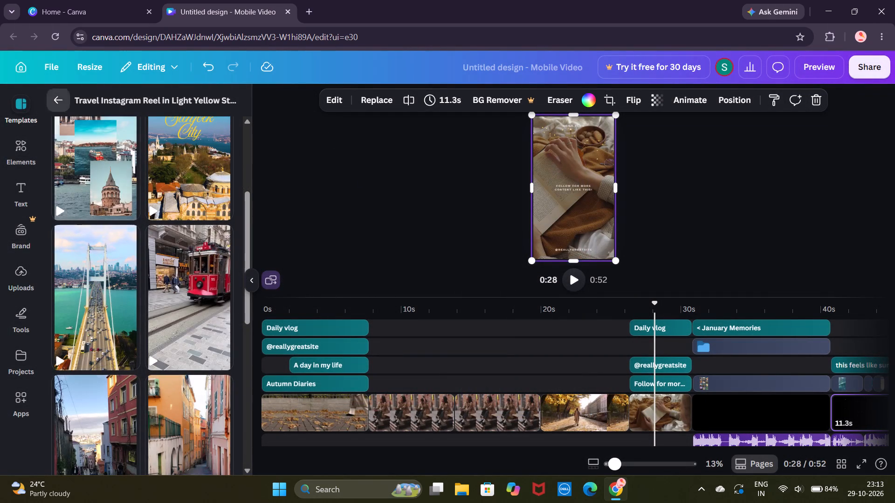
scroll(176, 274, down, 4)
click(88, 198)
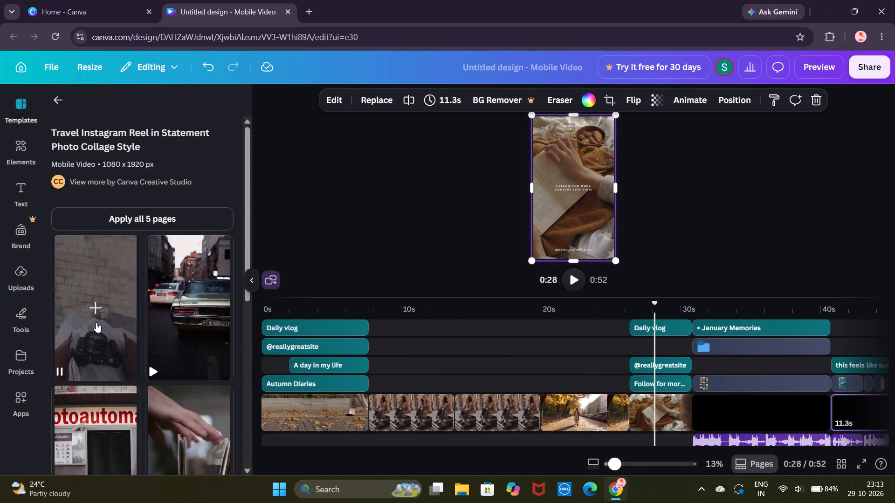
click(96, 322)
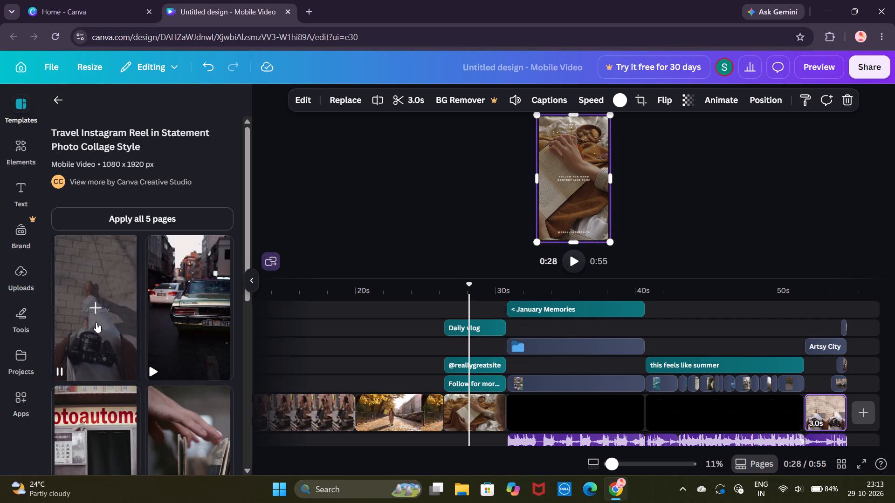
Add the record-player page and the photo-booth page of the Travel Instagram Reel template to the end of the video.
scroll(96, 322, down, 4)
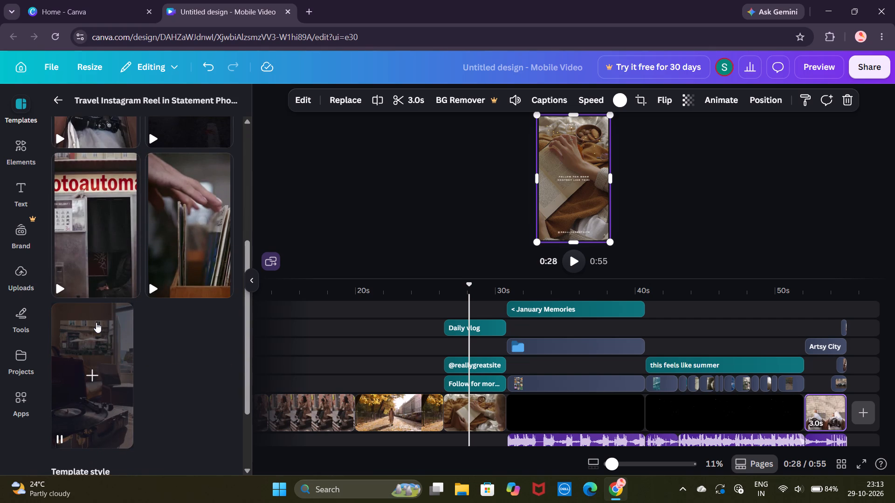
scroll(96, 322, down, 3)
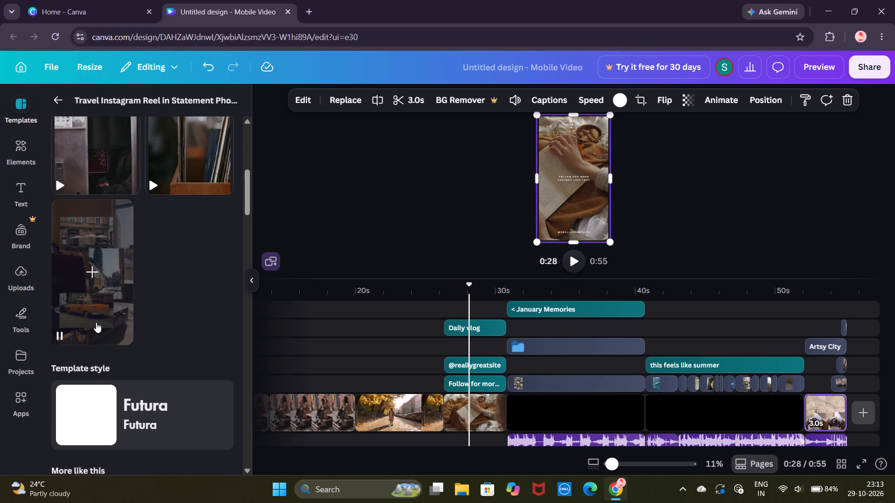
click(91, 279)
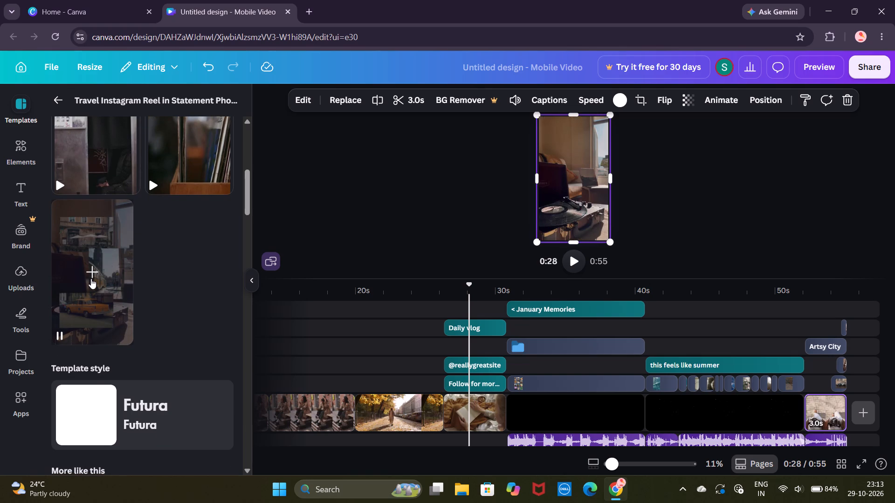
scroll(91, 279, up, 2)
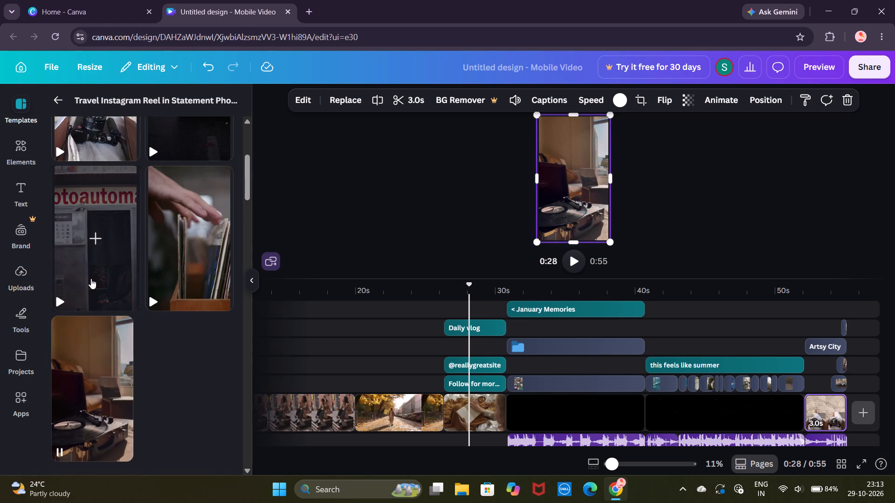
scroll(91, 279, up, 4)
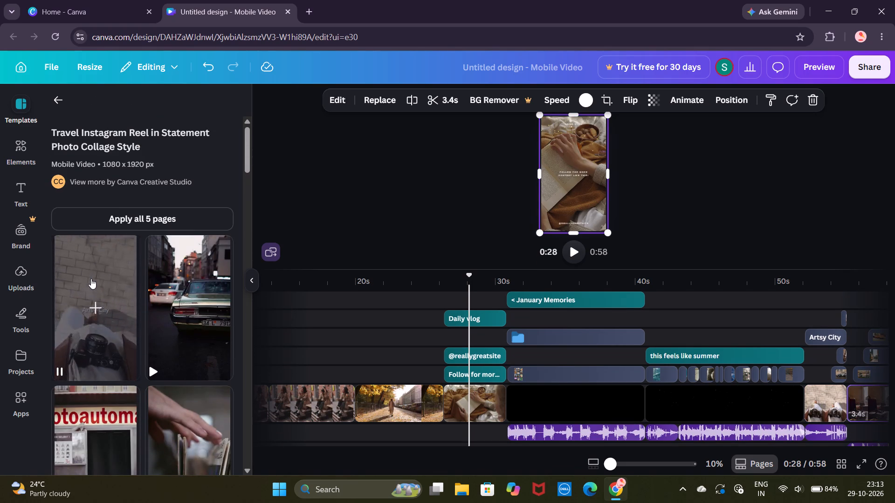
scroll(91, 279, down, 3)
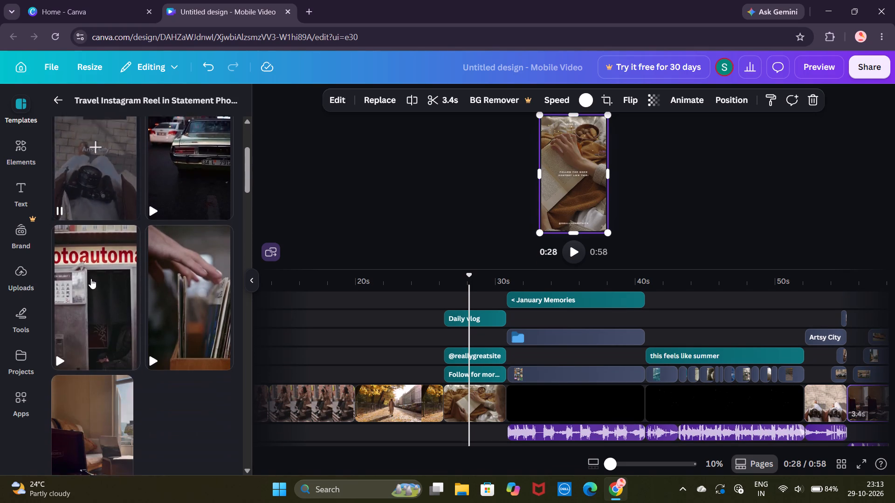
click(91, 279)
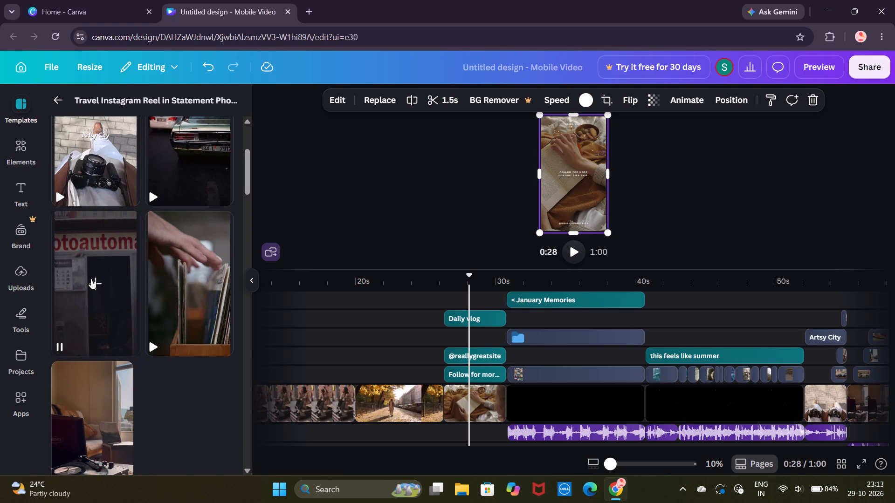
Append the Travel Instagram Reel template's Artsy City, photo-booth, street-car and vinyl-records pages, in that order.
scroll(91, 279, up, 1)
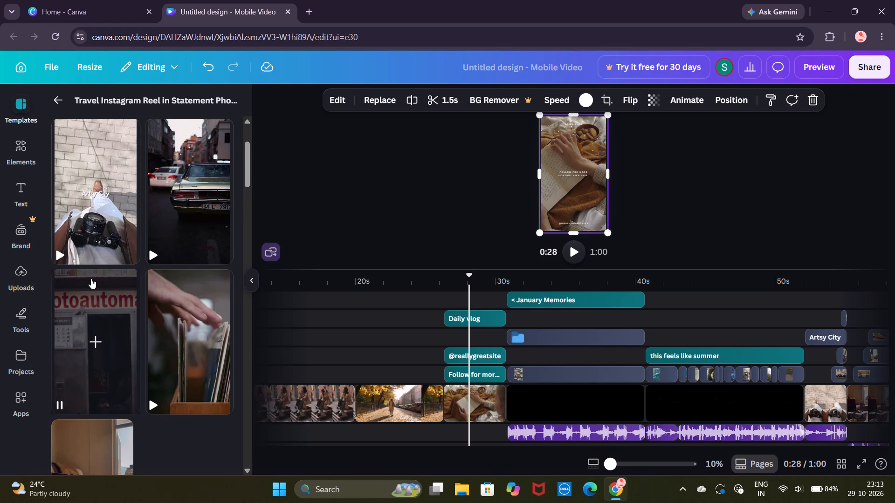
click(99, 190)
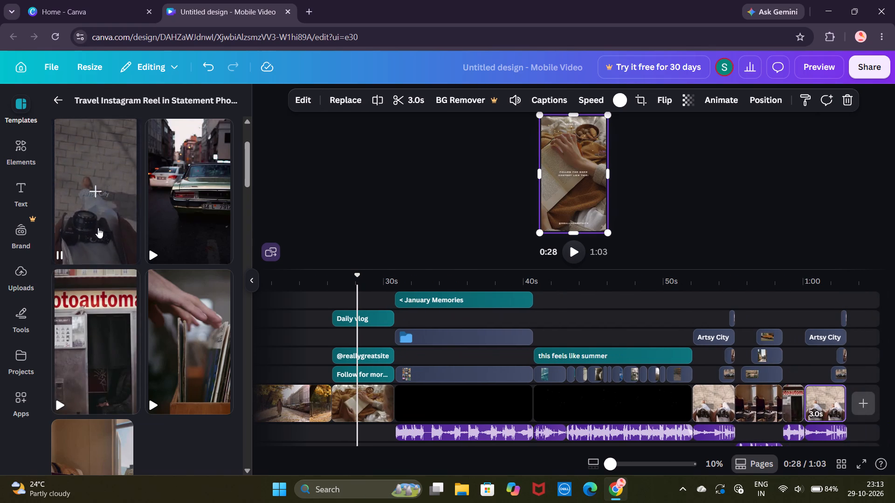
scroll(102, 270, down, 2)
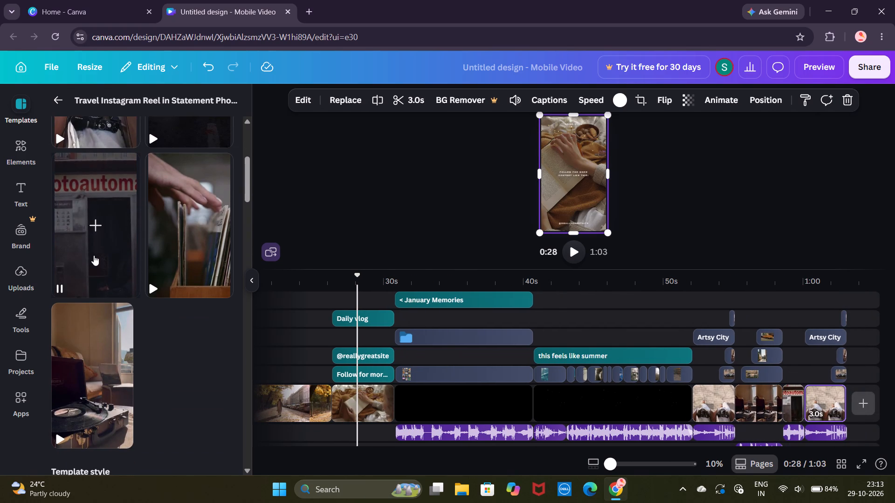
click(93, 227)
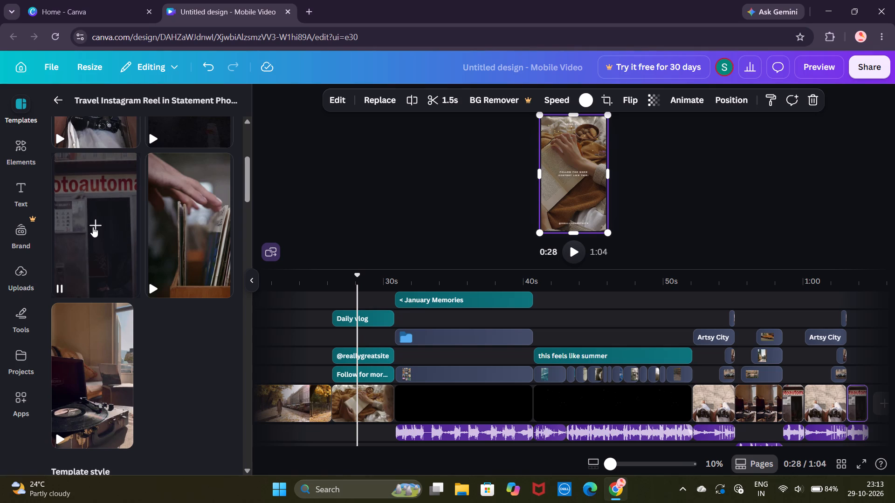
scroll(93, 227, up, 3)
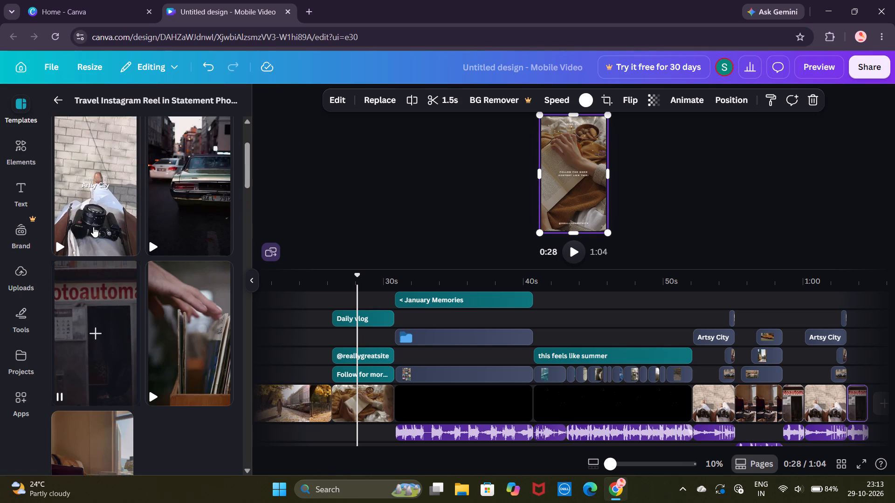
click(181, 249)
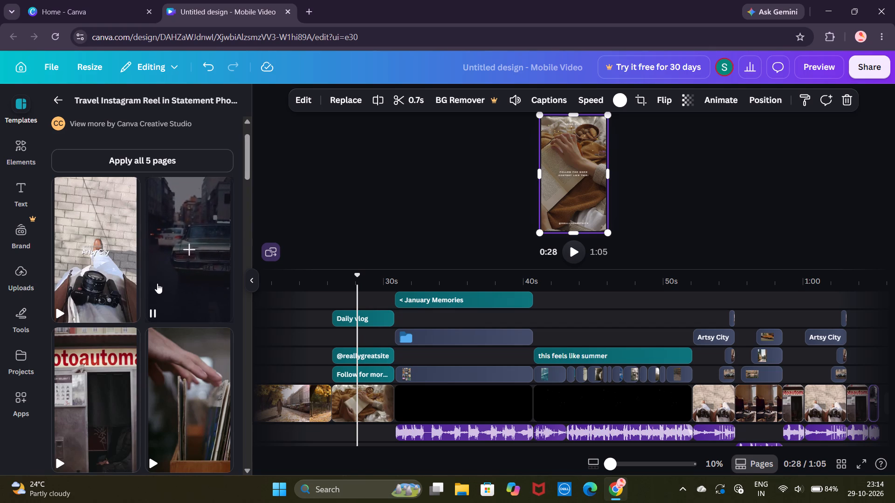
scroll(136, 272, down, 2)
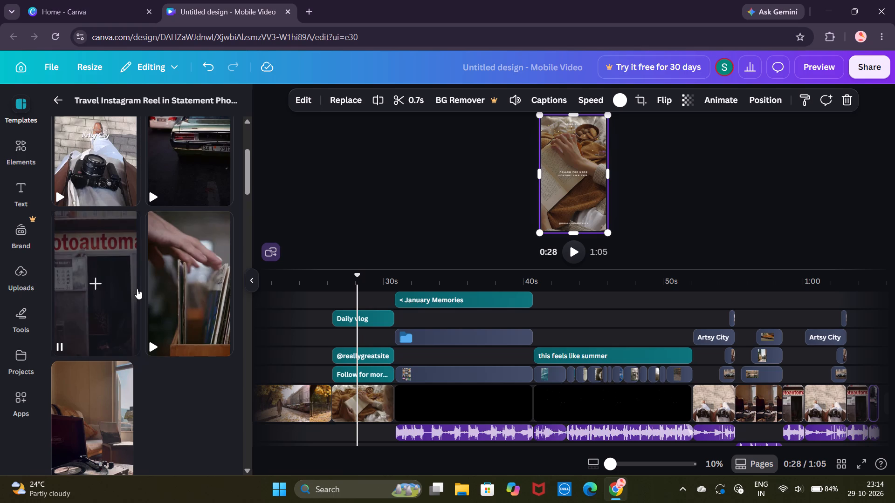
click(191, 284)
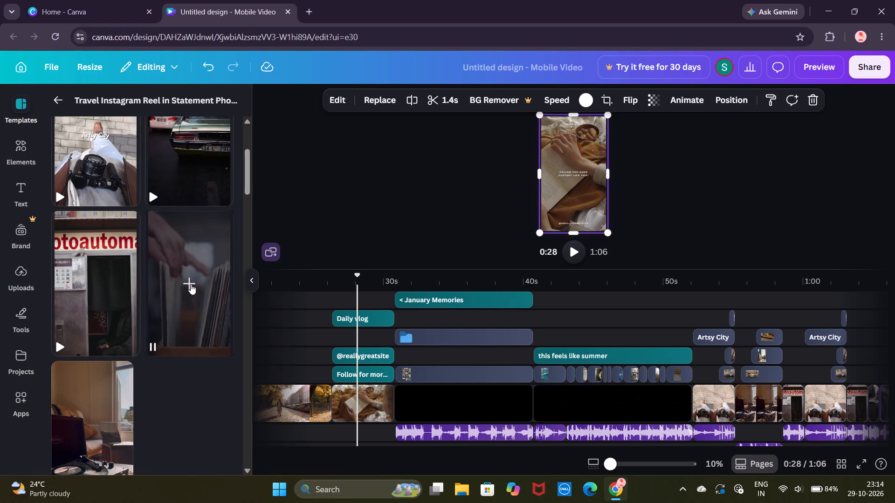
Play the assembled video from the 0:28 mark through to its end to review it.
click(587, 245)
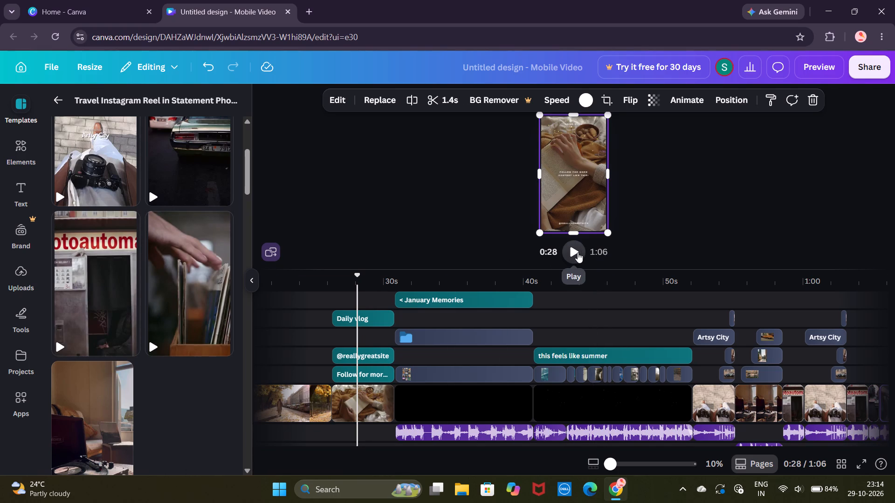
click(578, 252)
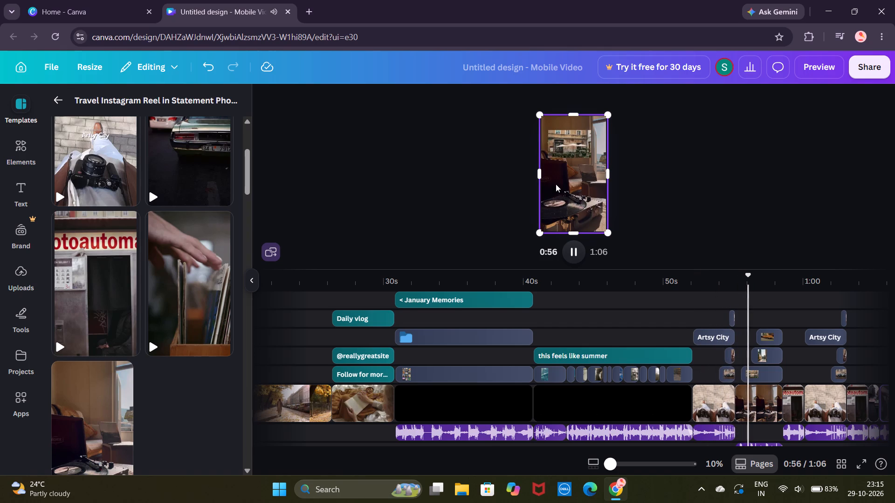
scroll(556, 184, down, 1)
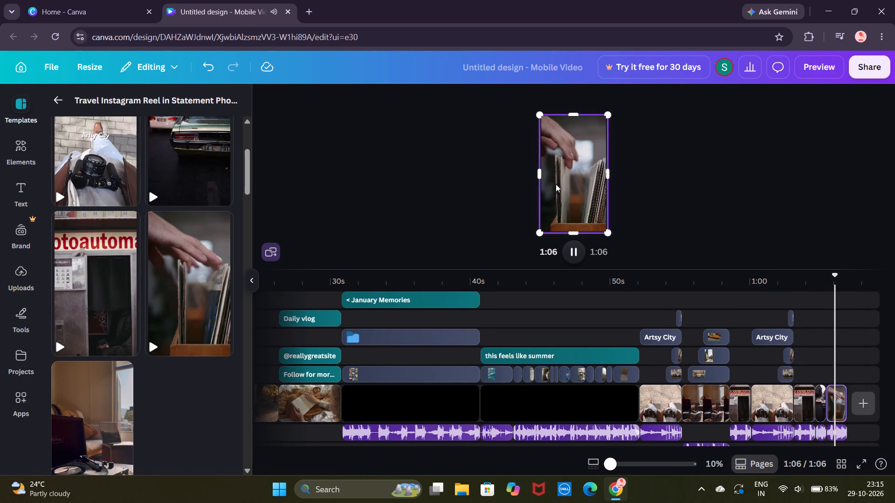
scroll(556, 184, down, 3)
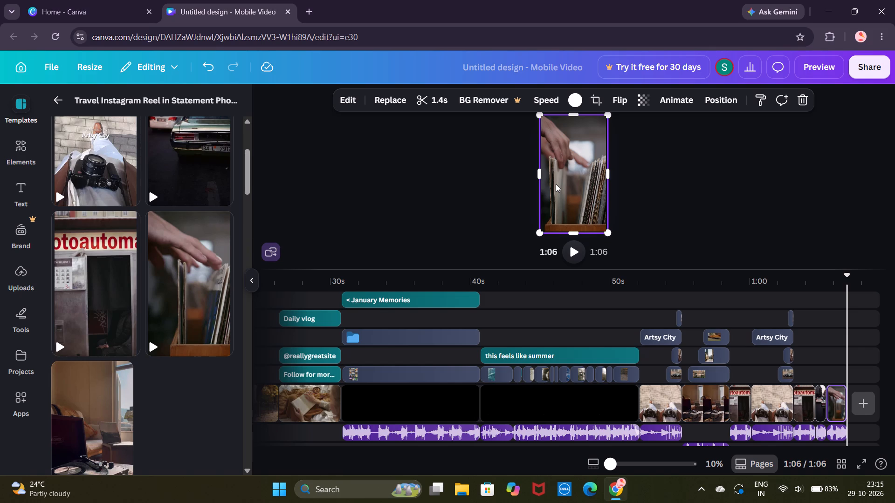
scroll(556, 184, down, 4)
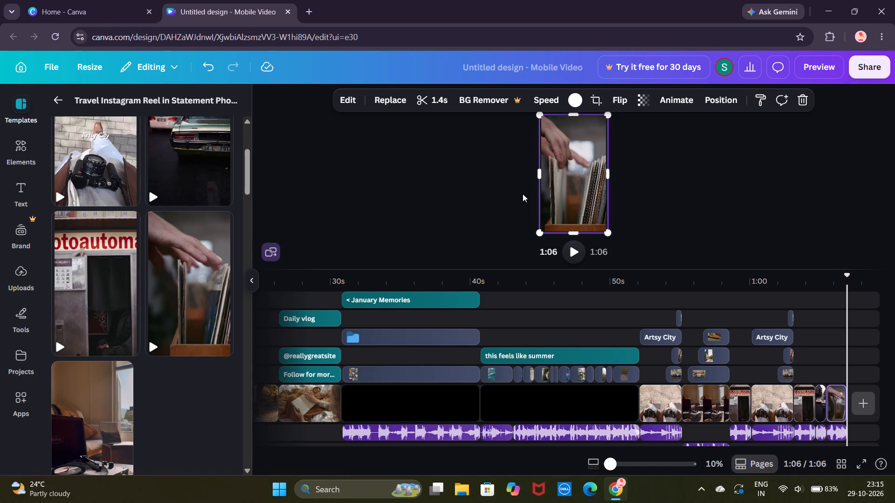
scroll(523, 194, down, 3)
Play the assembled mobile video from its beginning to review it.
click(567, 248)
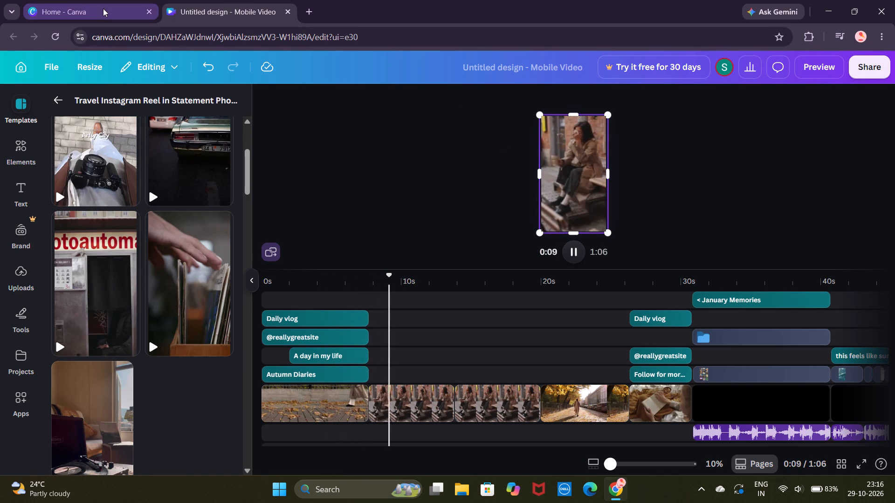
click(310, 14)
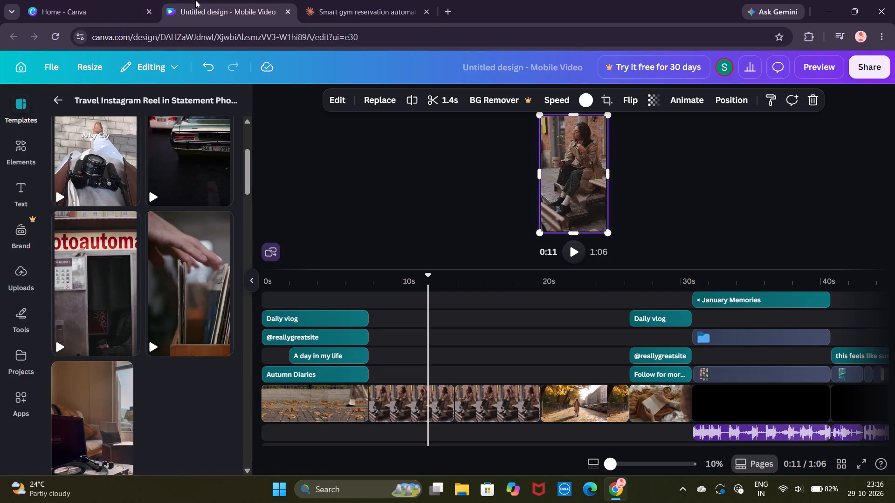
click(569, 257)
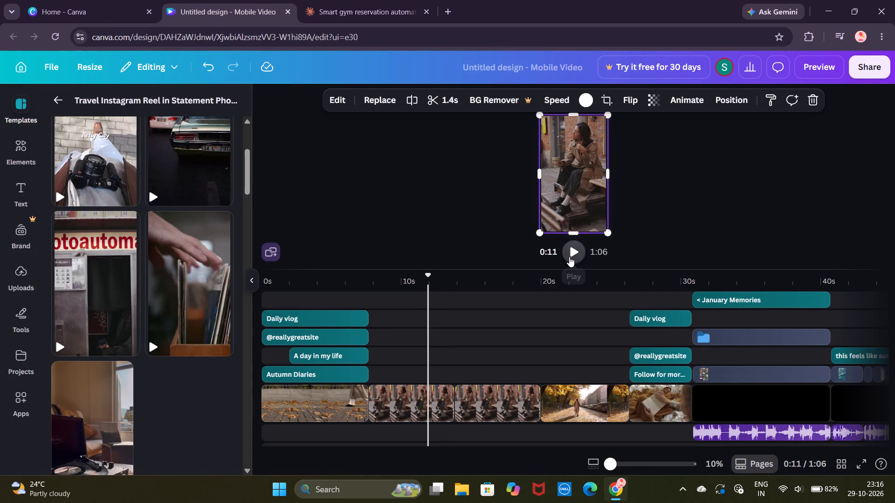
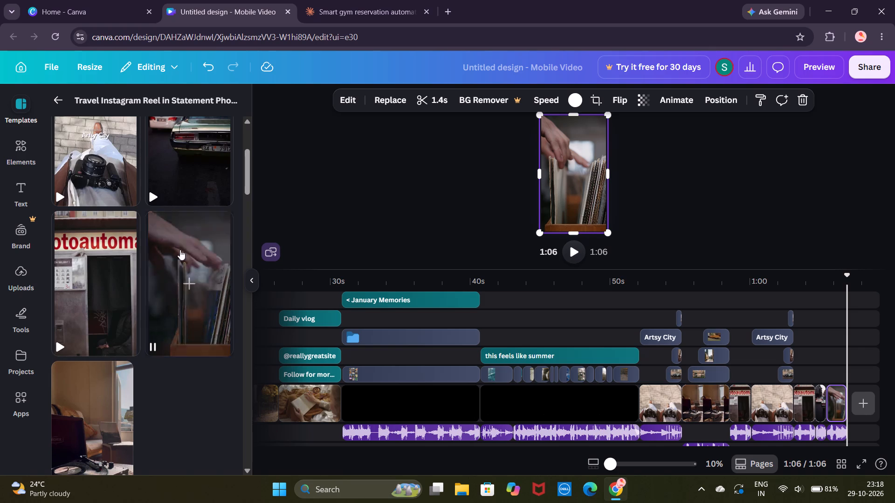
Add two more copies of the travel template's record-browsing page to the end of the video and play the ending.
click(182, 284)
click(186, 280)
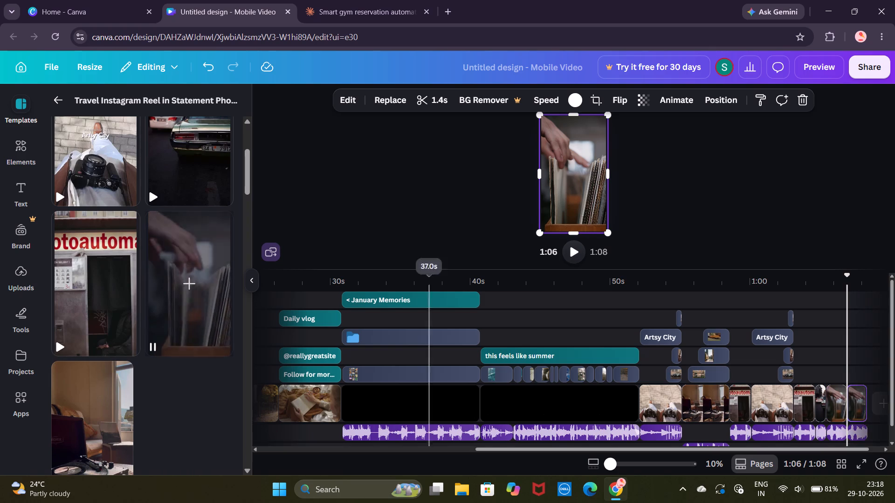
click(579, 252)
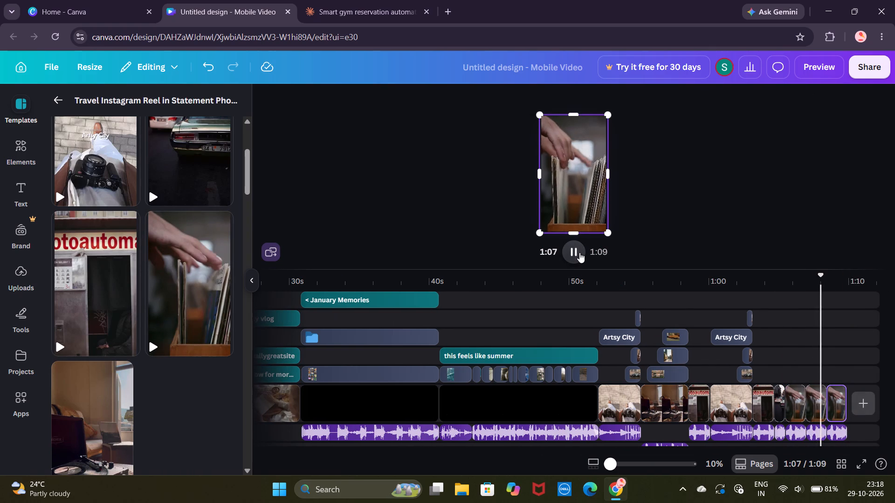
Apply the Whip Slide animation to the 11.3 s background image on the "this feels like summer" page.
click(532, 384)
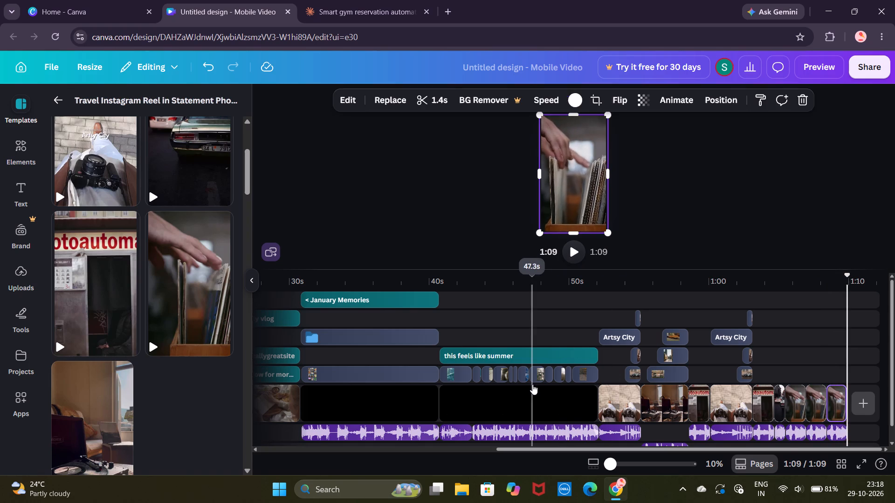
click(701, 100)
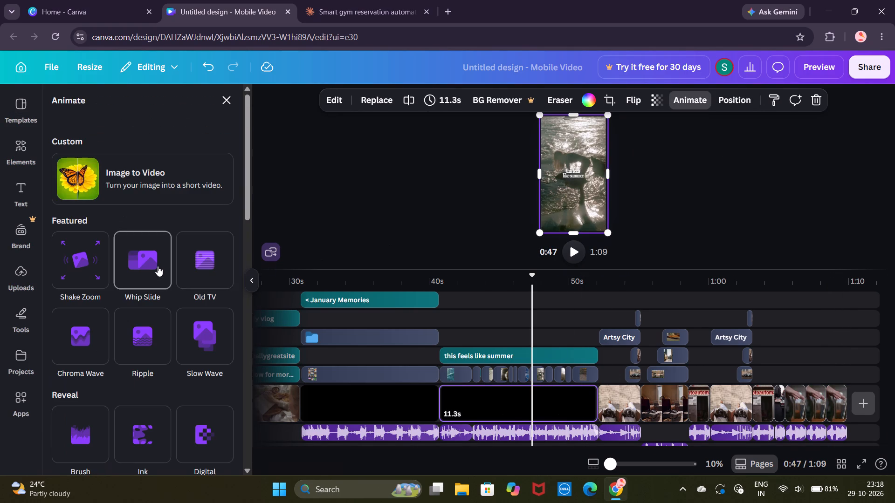
click(158, 266)
click(583, 259)
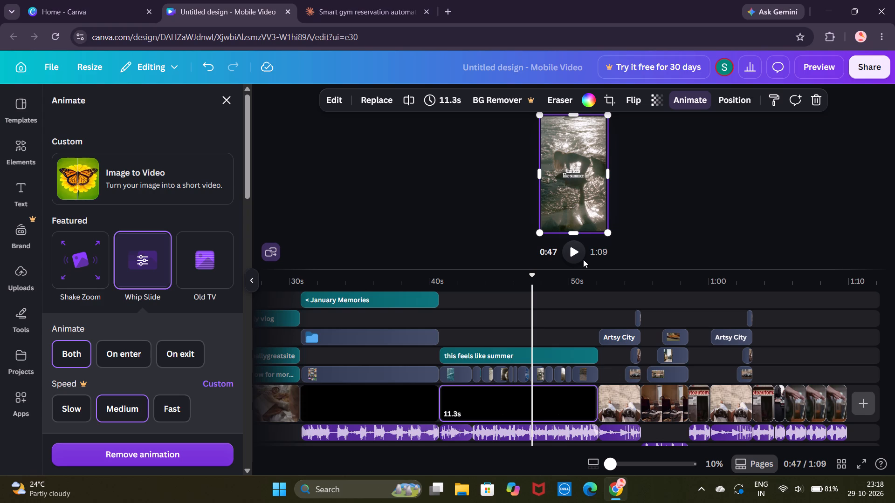
scroll(583, 259, down, 2)
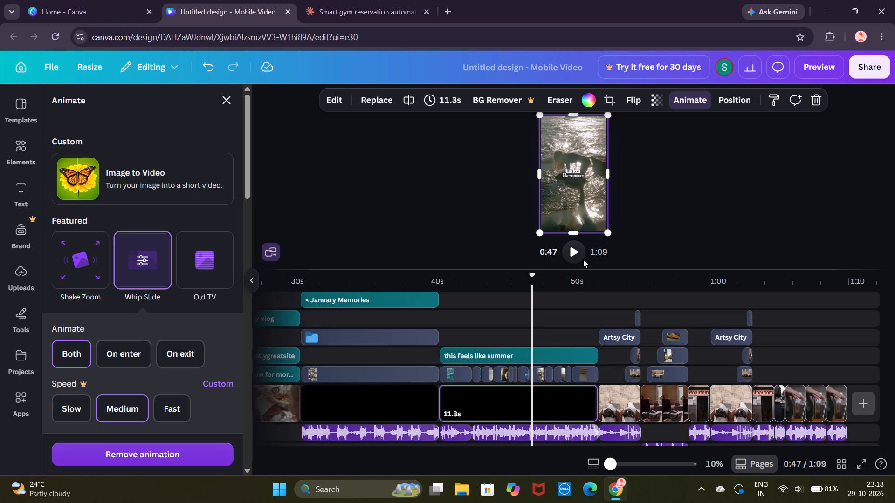
scroll(583, 259, down, 1)
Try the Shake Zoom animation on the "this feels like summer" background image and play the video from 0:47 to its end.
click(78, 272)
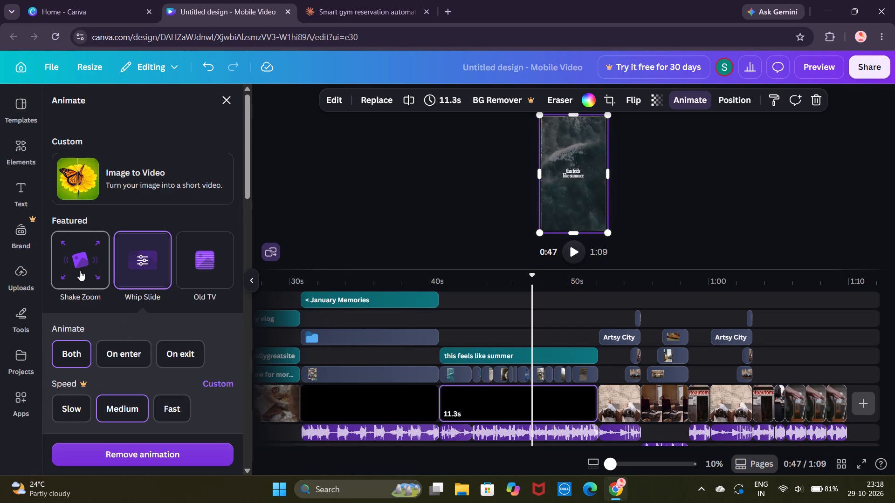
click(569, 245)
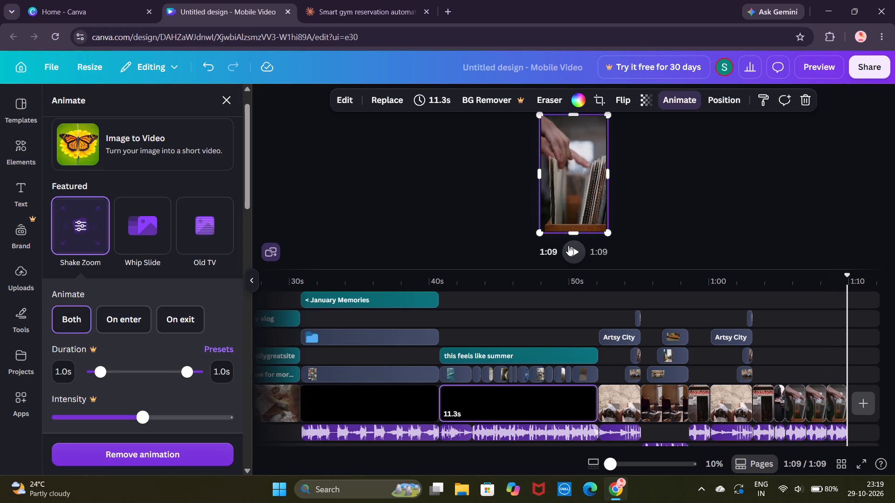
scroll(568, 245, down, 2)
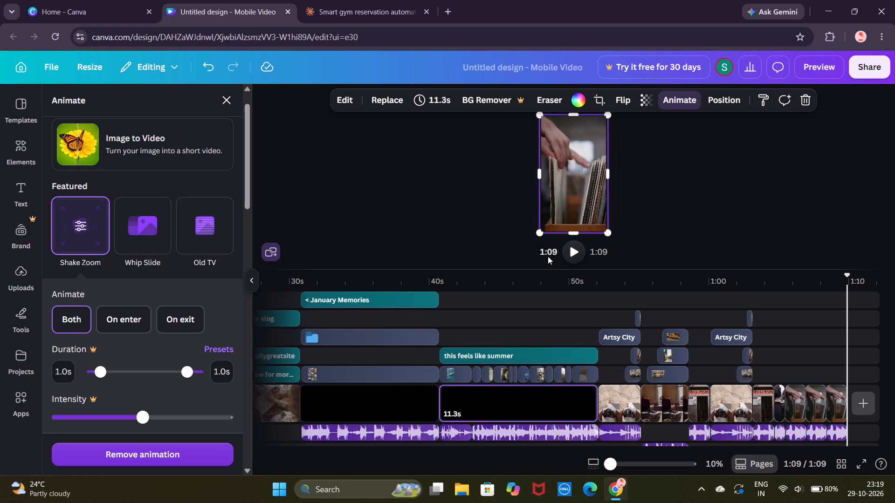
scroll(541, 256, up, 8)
Switch the "this feels like summer" background image's animation to Whip Slide and play the video from the beginning.
click(162, 237)
click(582, 245)
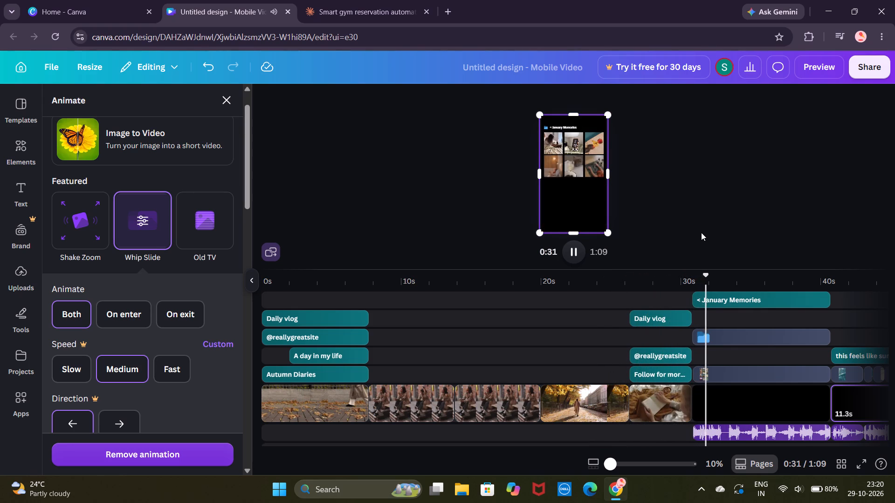
Change the animation of the 6.1 s seated-woman clip after the Autumn Diaries page to Whip Slide and play from 0:07.
click(456, 387)
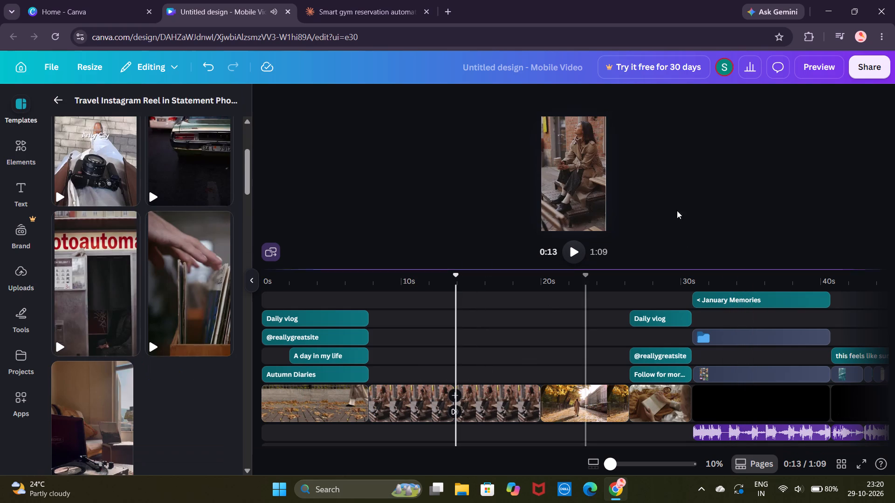
click(369, 401)
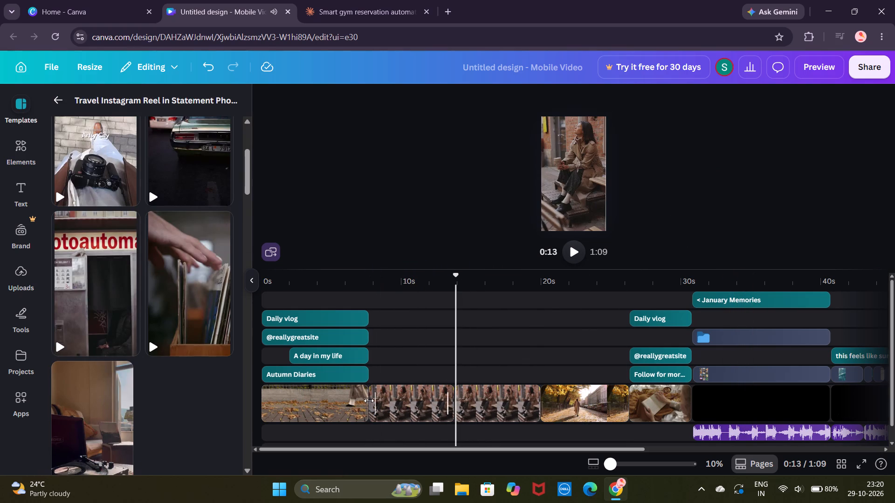
click(717, 105)
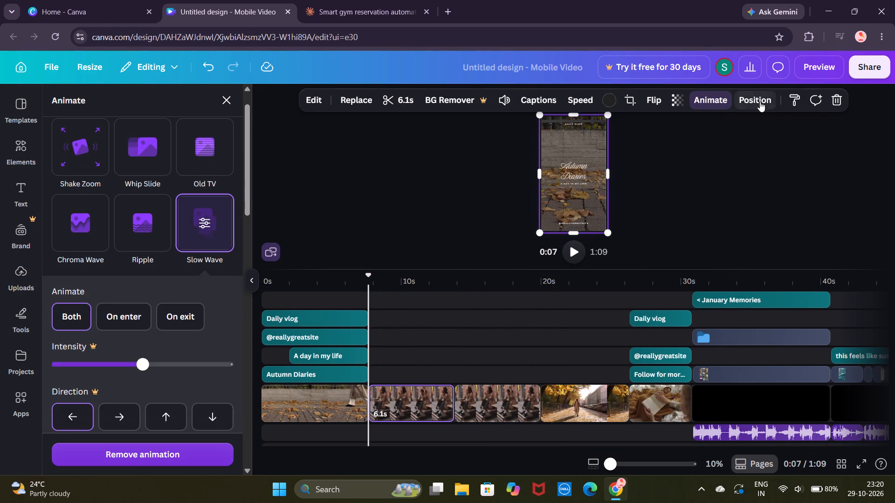
click(760, 102)
click(729, 105)
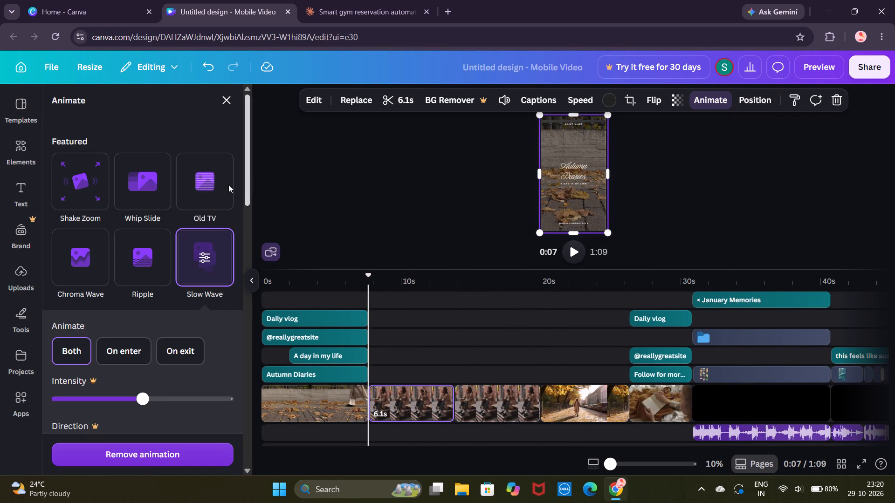
click(137, 188)
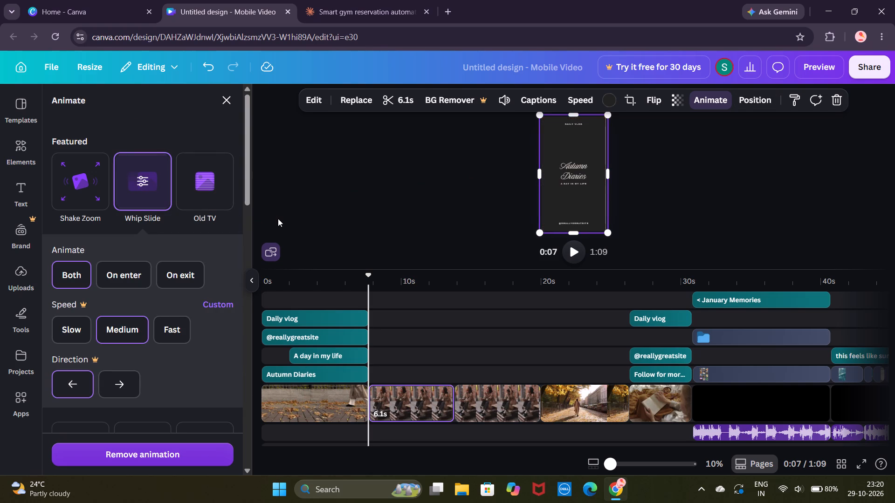
click(568, 255)
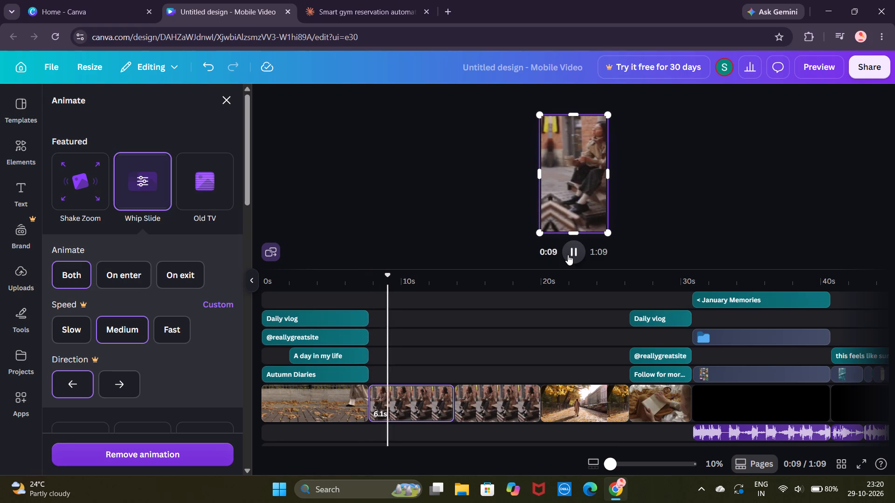
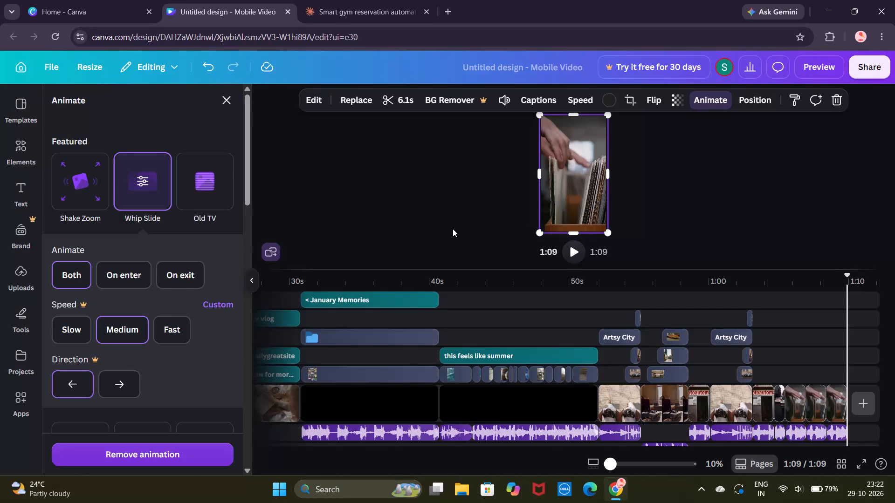
Change the animation of the 6.1 s seated-woman clip after the Autumn Diaries page to Old TV and play the video from the beginning.
scroll(453, 229, down, 1)
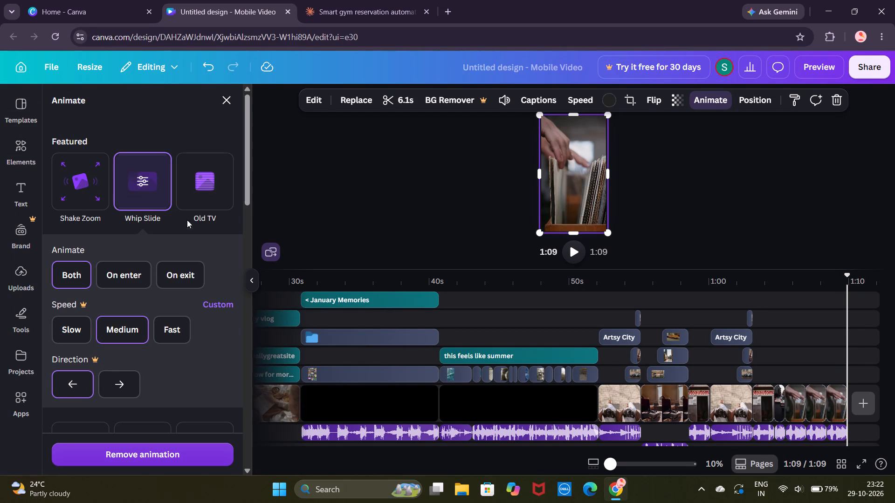
click(198, 201)
click(572, 246)
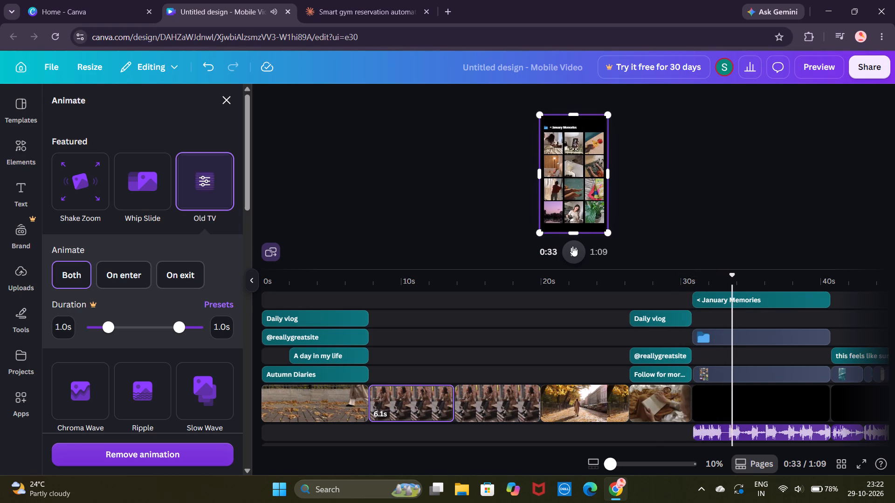
Play the video from 0:07, at the end of the Autumn Diaries page, and close the animation options.
scroll(572, 246, down, 1)
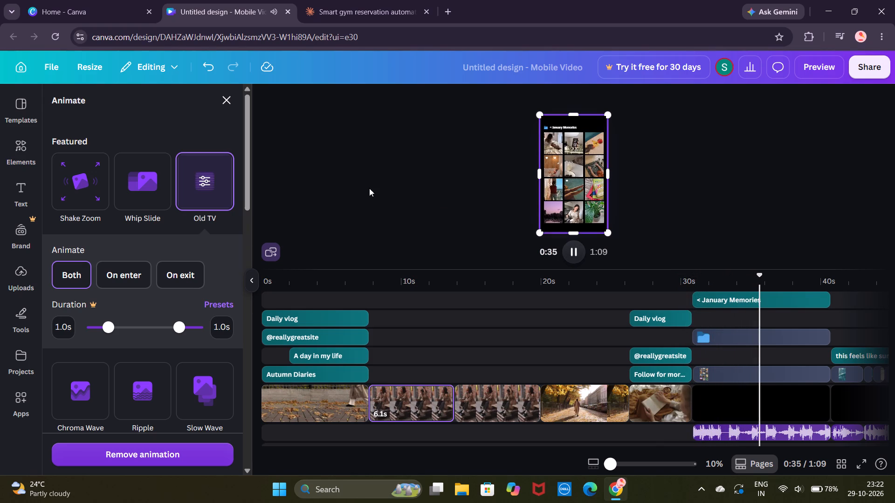
click(364, 340)
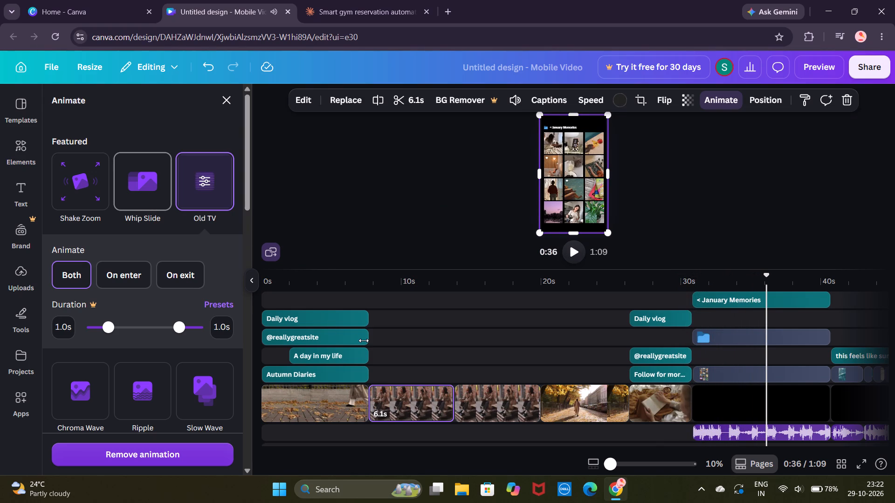
click(369, 337)
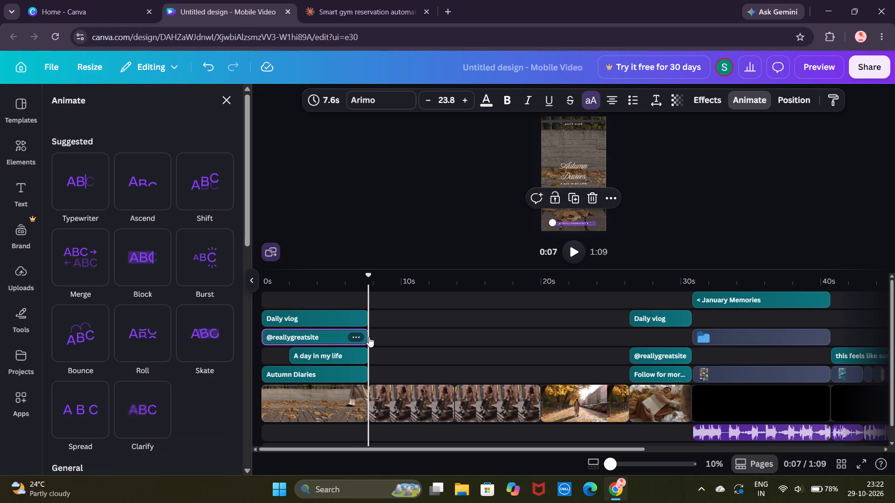
click(582, 242)
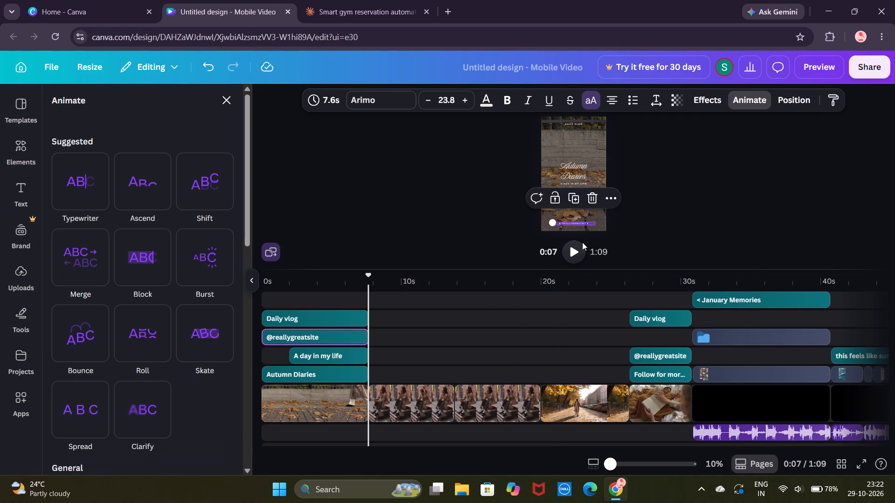
click(576, 252)
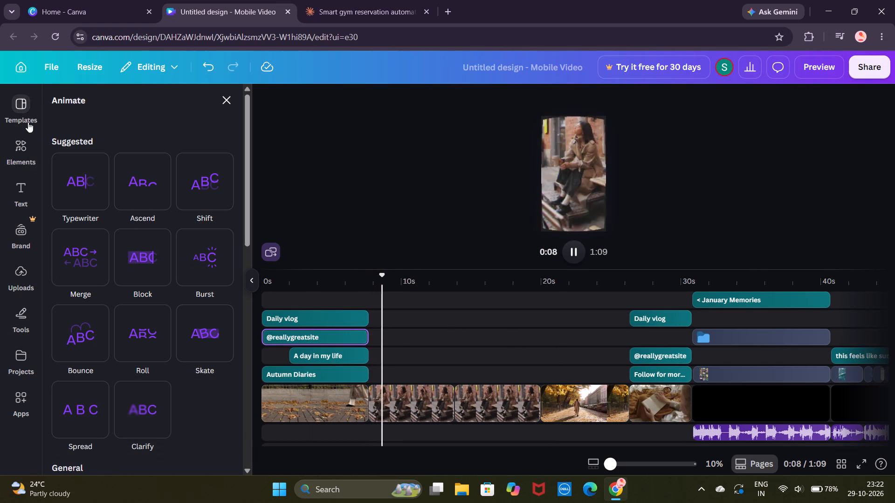
click(230, 104)
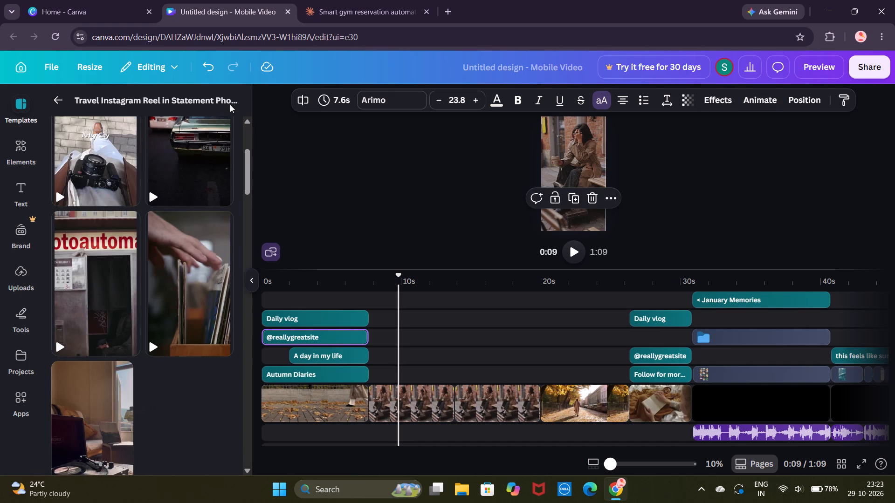
Add the photo booth page and the record player page from the Travel Instagram Reel template to the video's end.
click(97, 285)
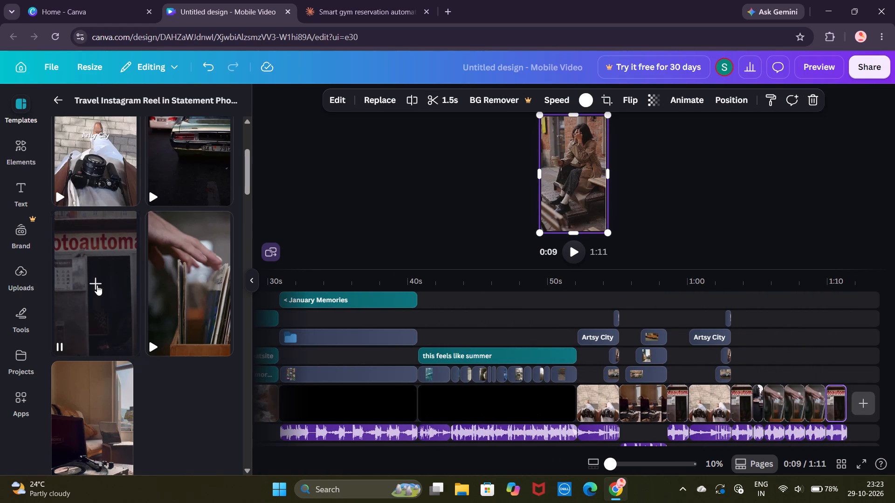
scroll(97, 285, down, 3)
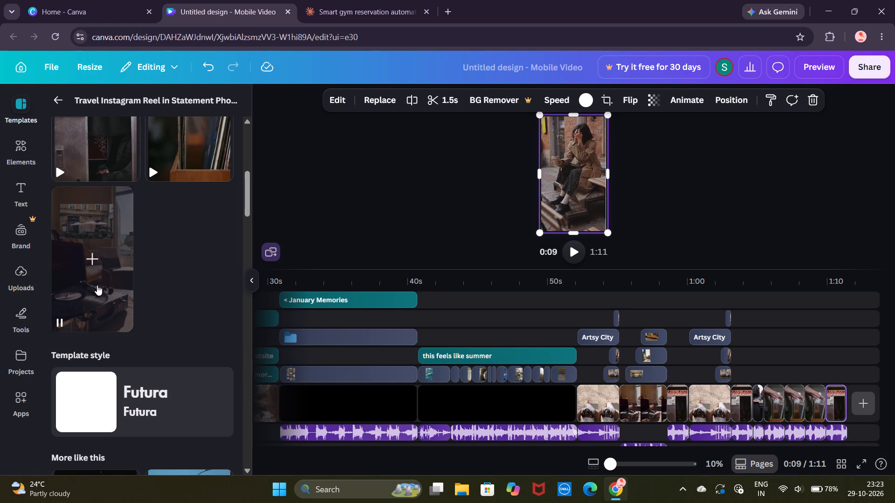
click(101, 256)
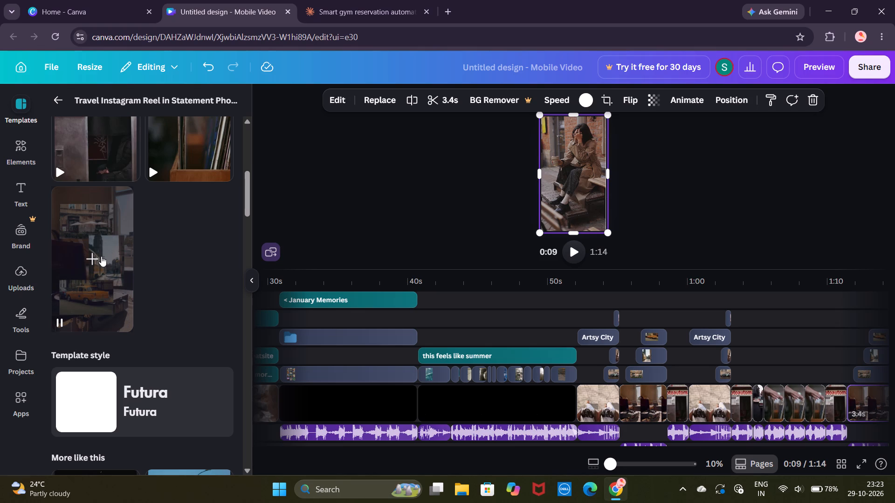
Play the video from 0:09 to review the pages.
click(575, 256)
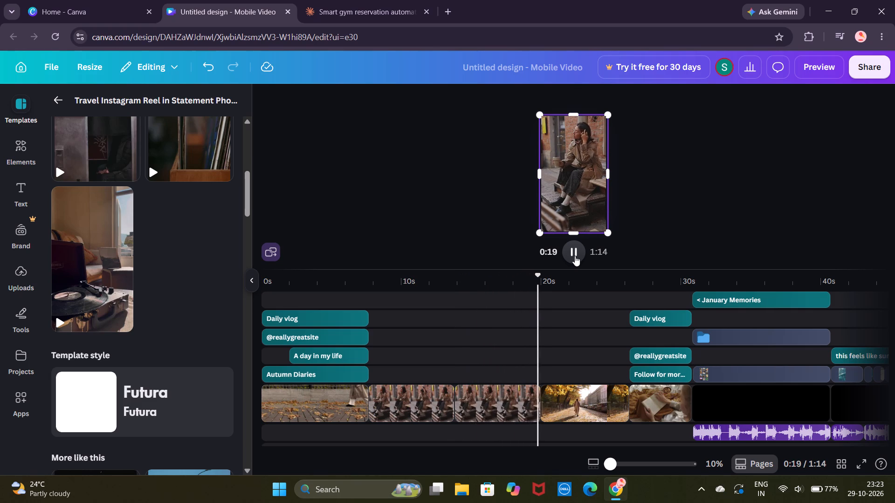
Add the page with a hand browsing vinyl records from the Travel Instagram Reel template to the video.
scroll(575, 256, down, 1)
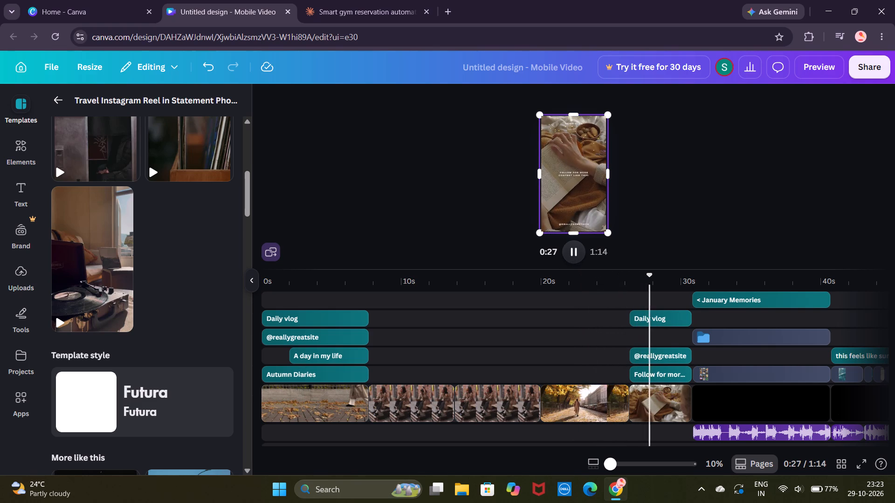
scroll(174, 236, up, 3)
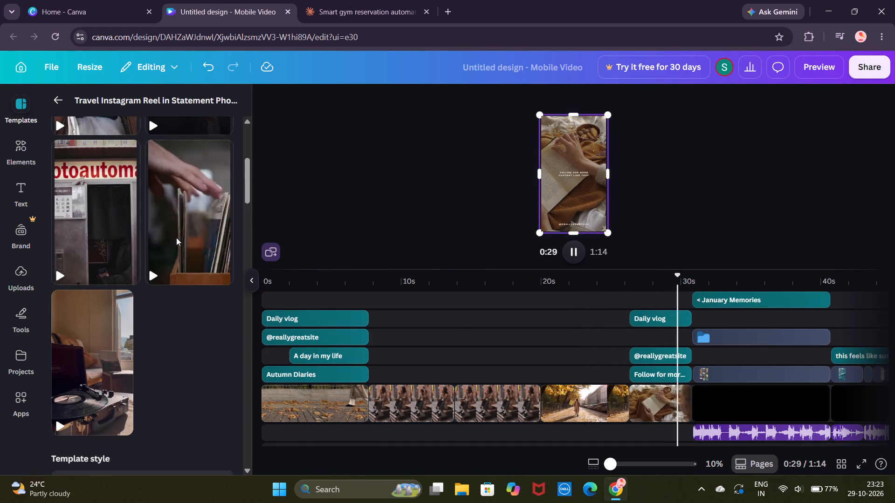
click(185, 276)
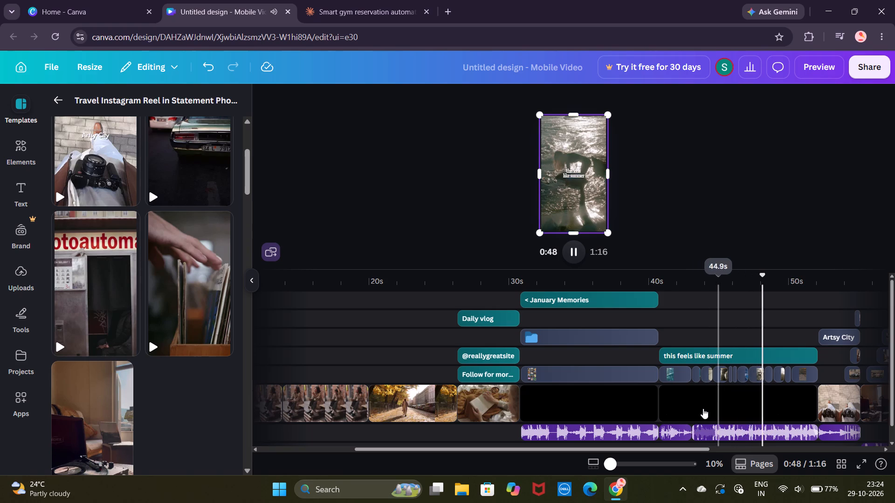
Apply the Ascend animation to the "this feels like summer" text, play from 0:41 to the end and restart playback.
click(671, 357)
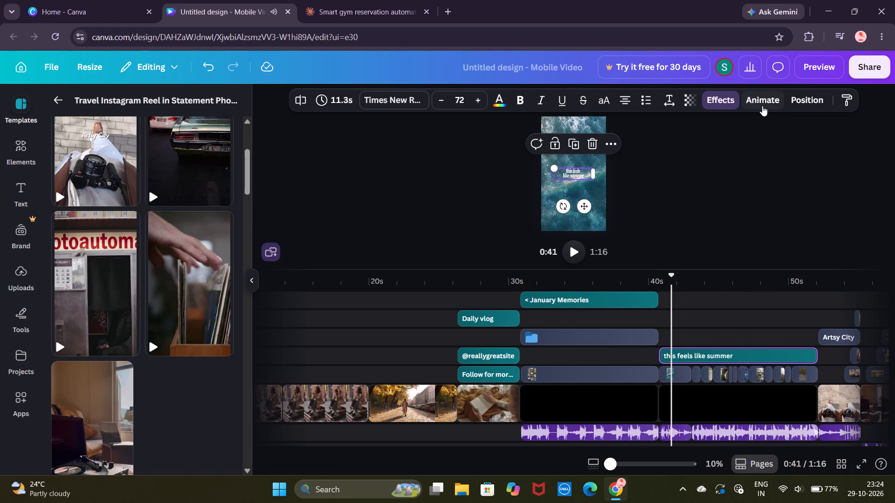
click(762, 106)
click(142, 264)
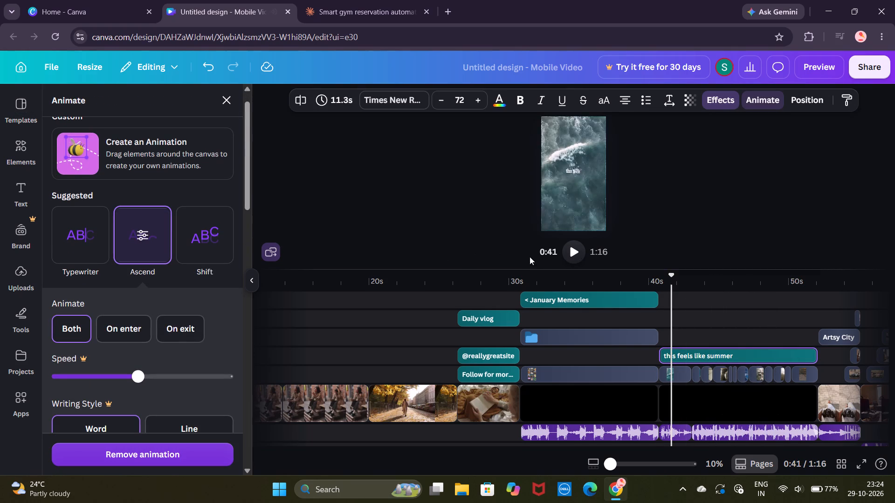
click(569, 253)
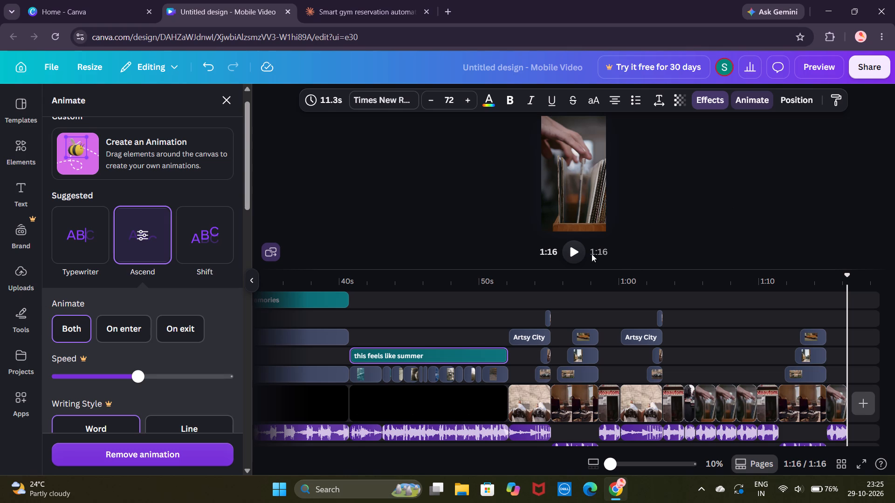
click(570, 255)
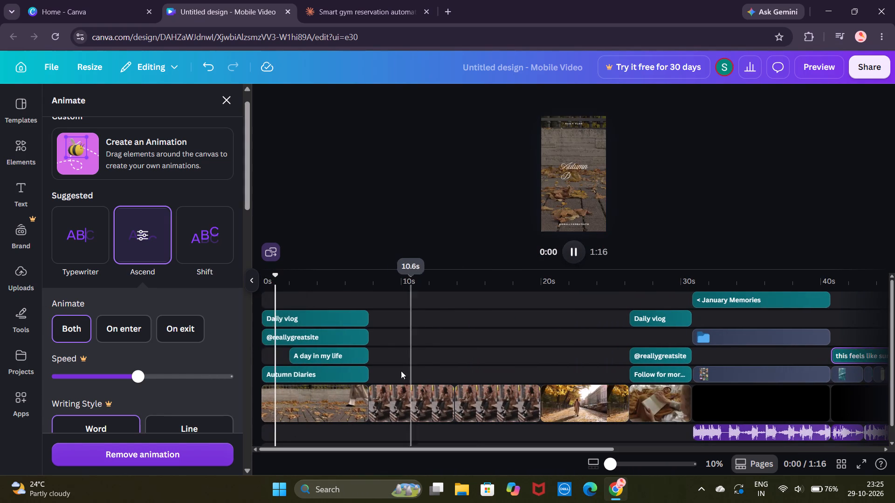
Set the video speed of the 6.1 s seated-woman clip after the Autumn Diaries page to 1.25.
click(406, 413)
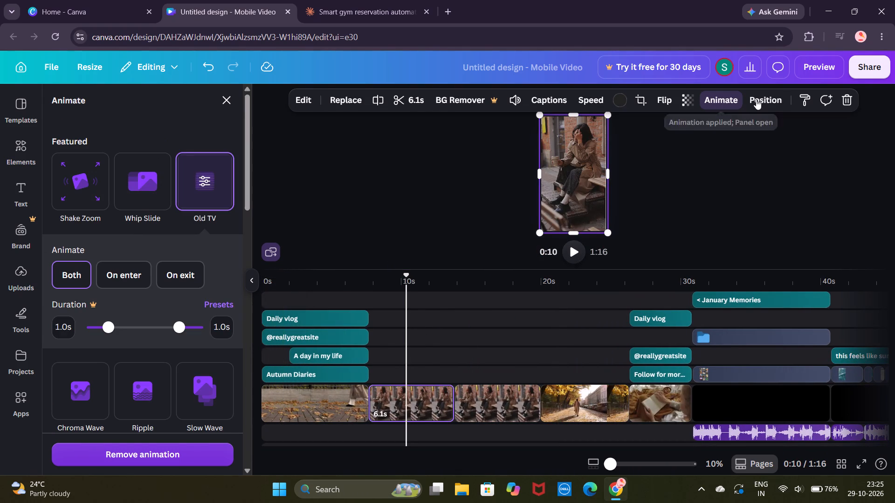
click(756, 99)
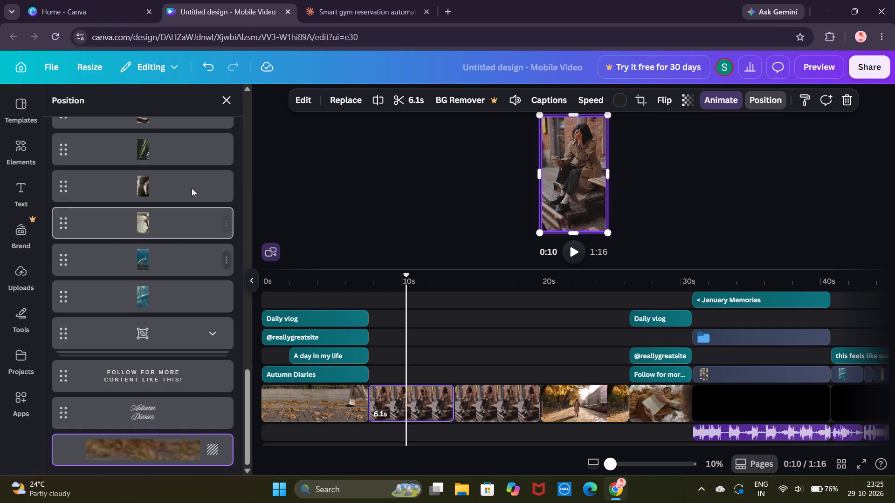
click(223, 98)
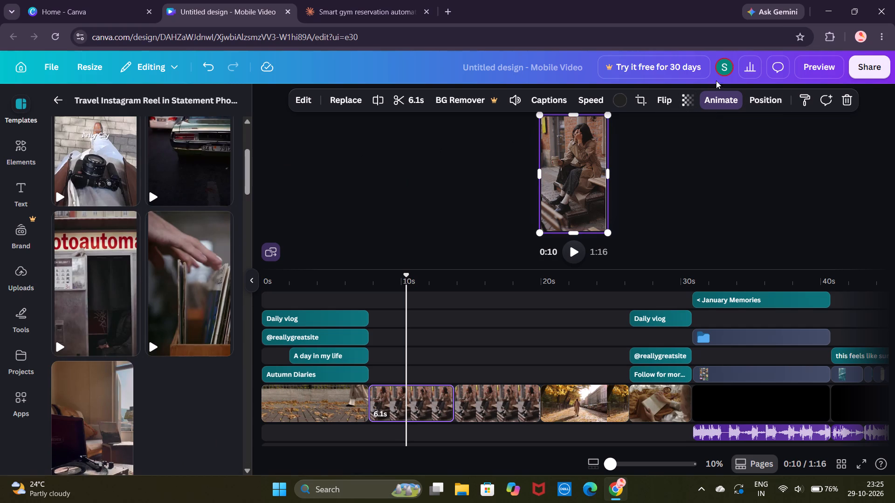
click(598, 102)
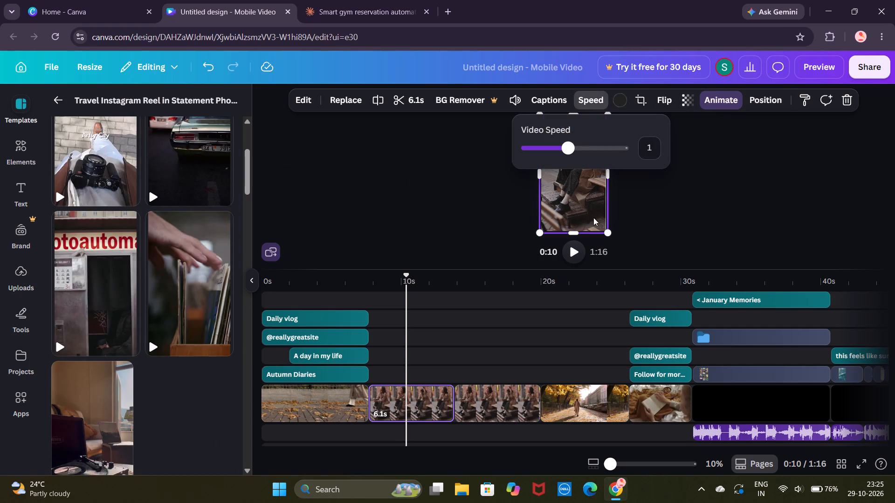
drag(569, 147, 587, 154)
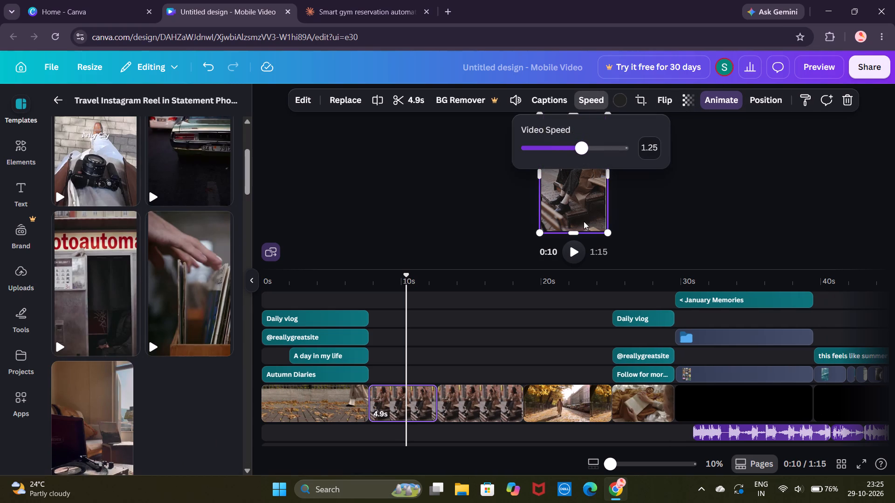
Play the video from 0:10 to its end, pausing briefly at about 0:39, and replay it from the beginning.
click(579, 248)
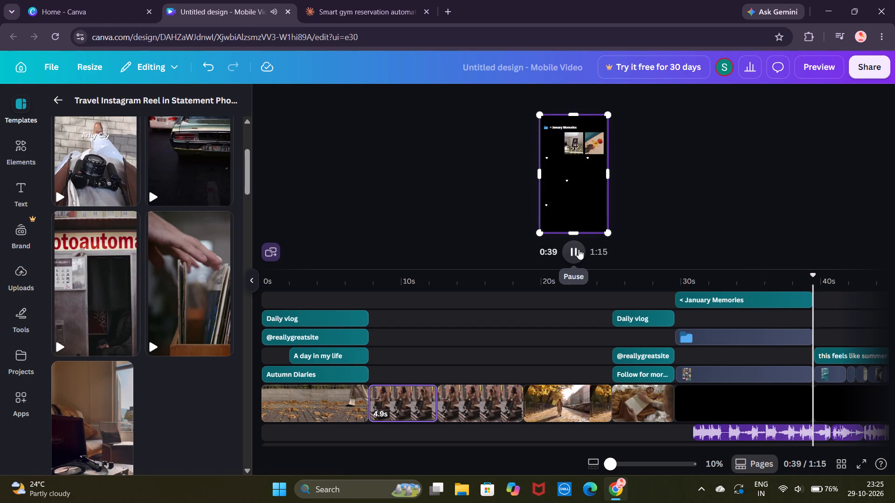
click(573, 253)
click(573, 253)
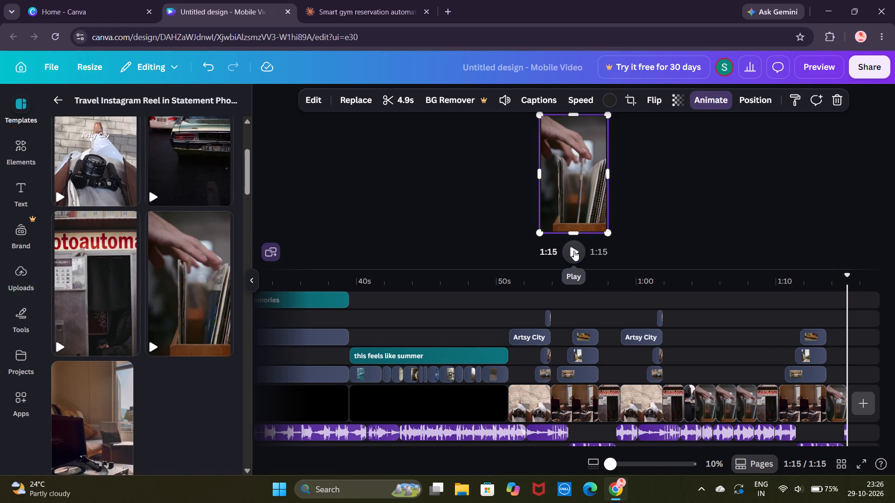
click(573, 258)
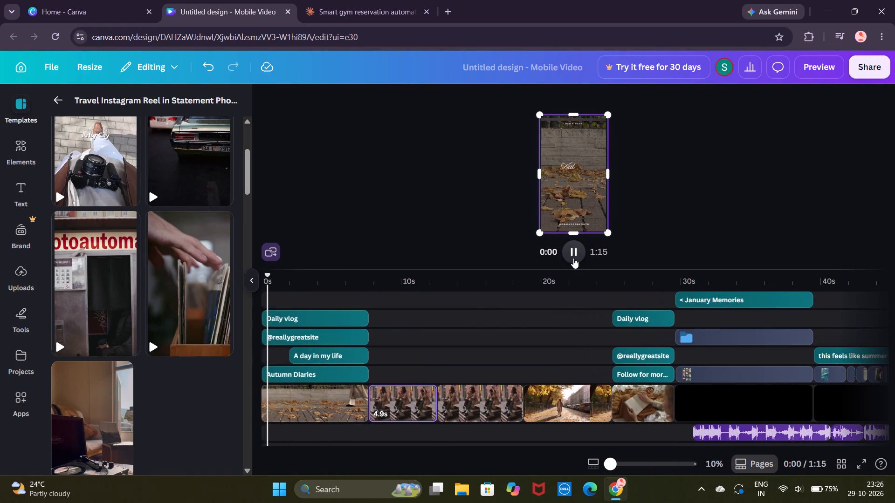
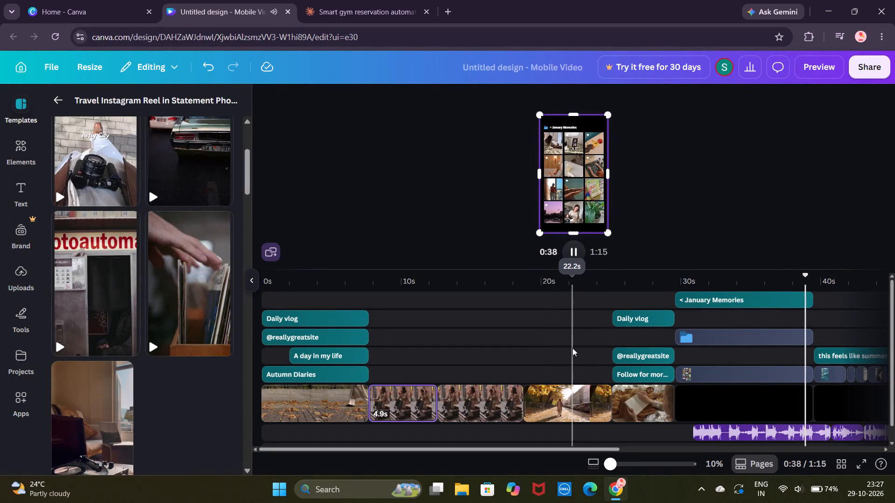
Apply the Ripple animation to the 6.1 s seated-woman clip and play the video from 0:17.
click(525, 375)
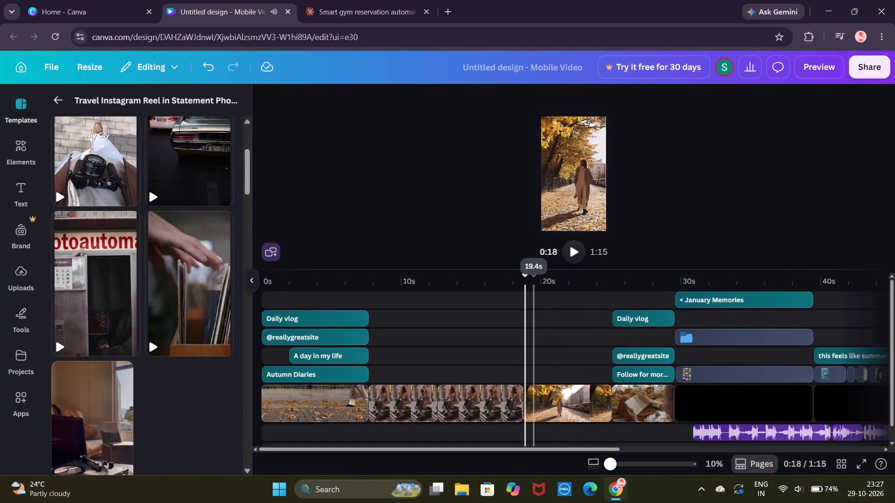
click(568, 355)
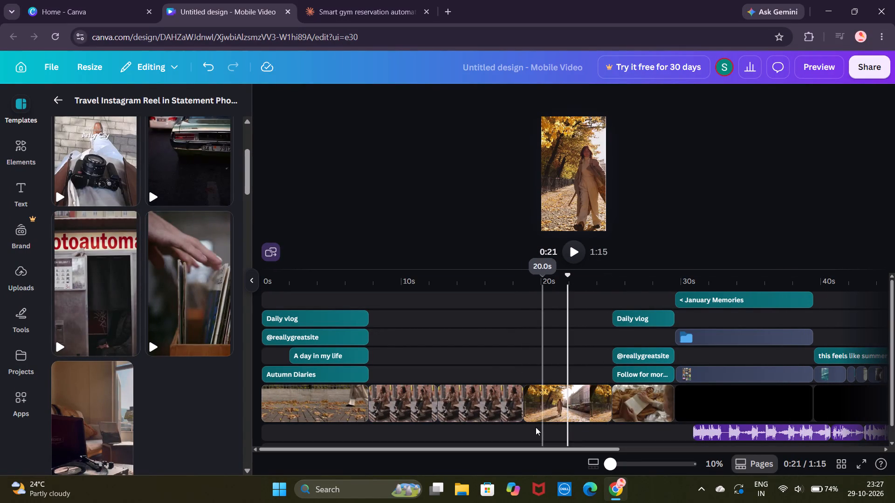
click(500, 418)
click(725, 96)
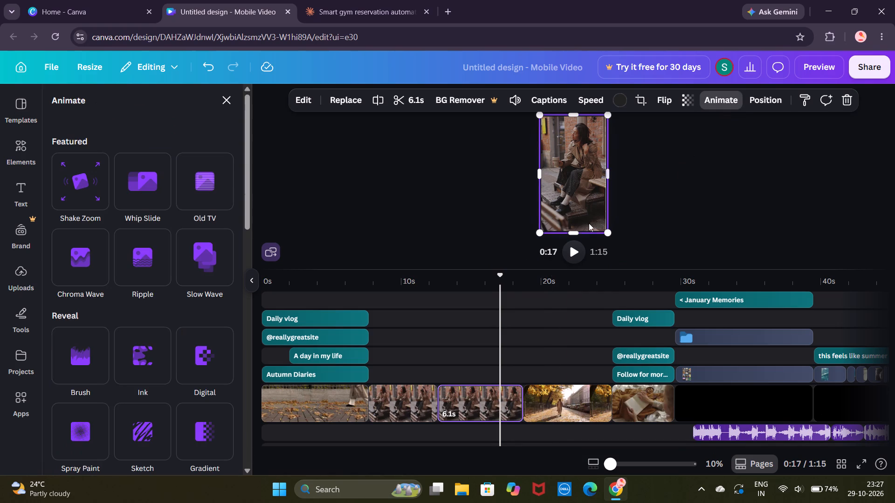
click(126, 272)
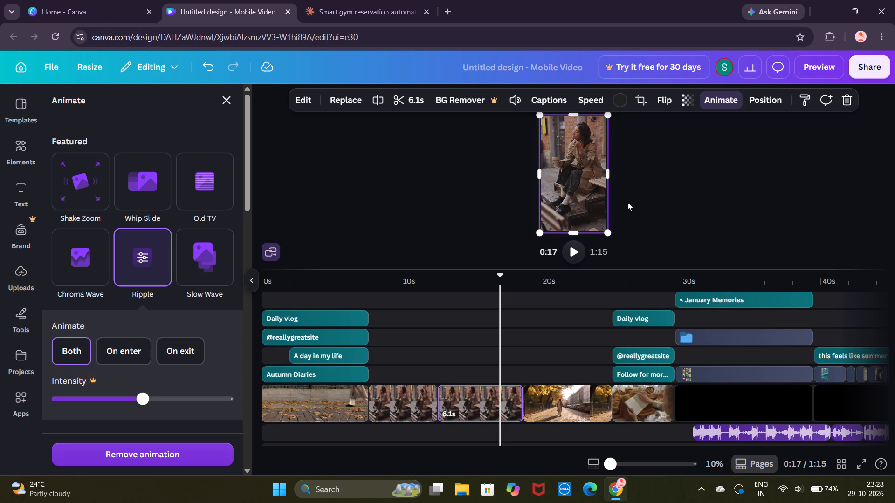
click(577, 253)
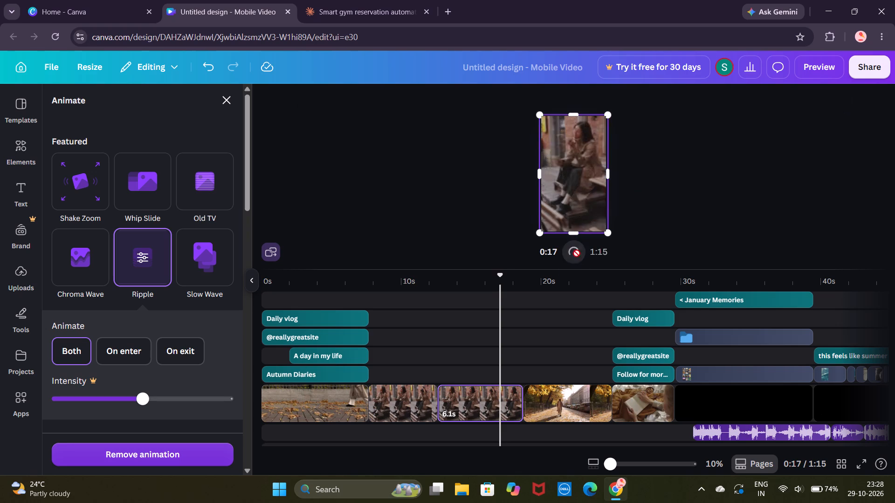
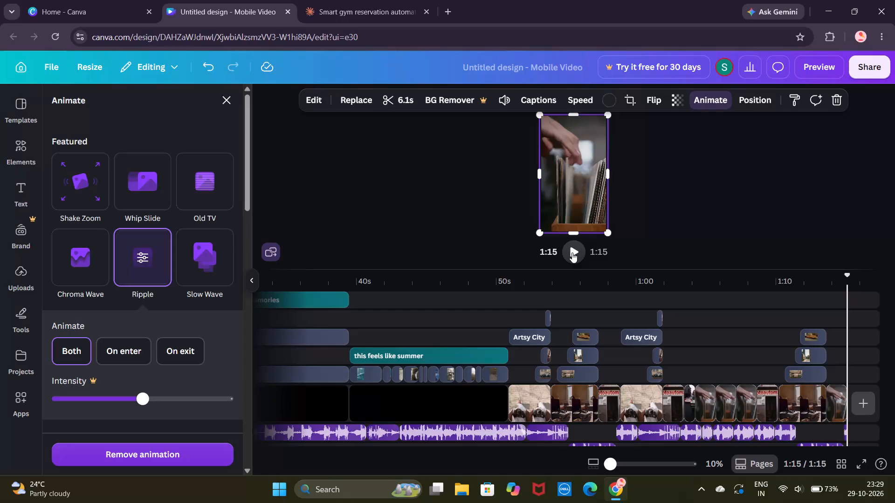
Change the 6.1 s seated-woman clip's animation to Slow Wave and play the video from 0:12.
click(572, 252)
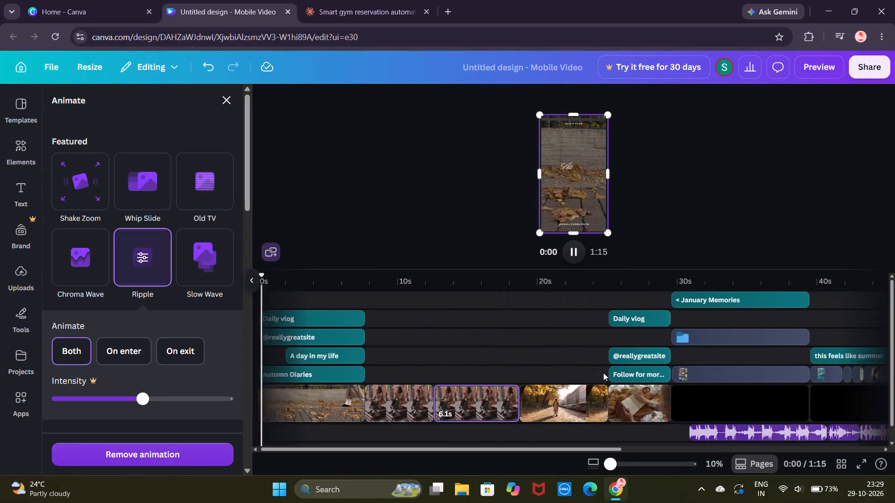
click(443, 400)
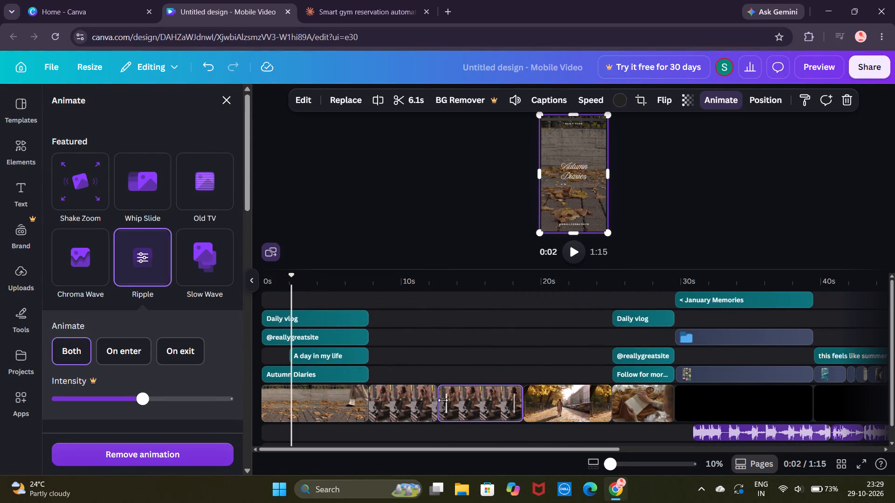
click(211, 269)
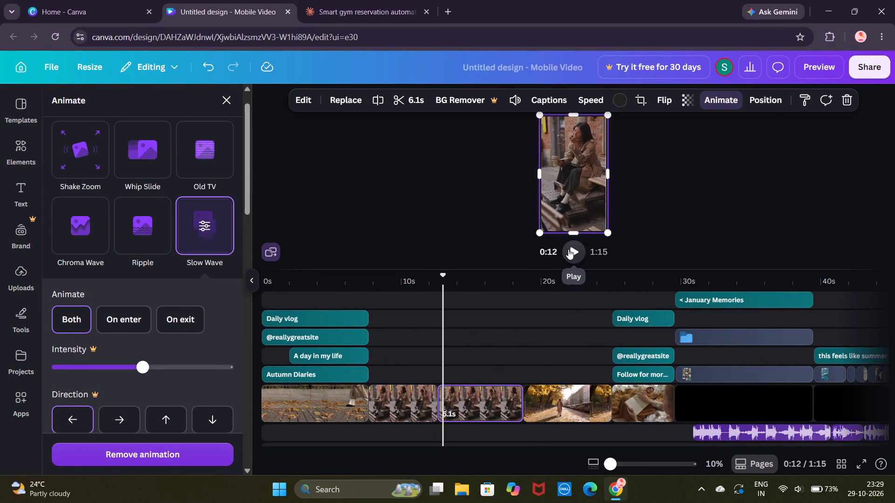
click(568, 249)
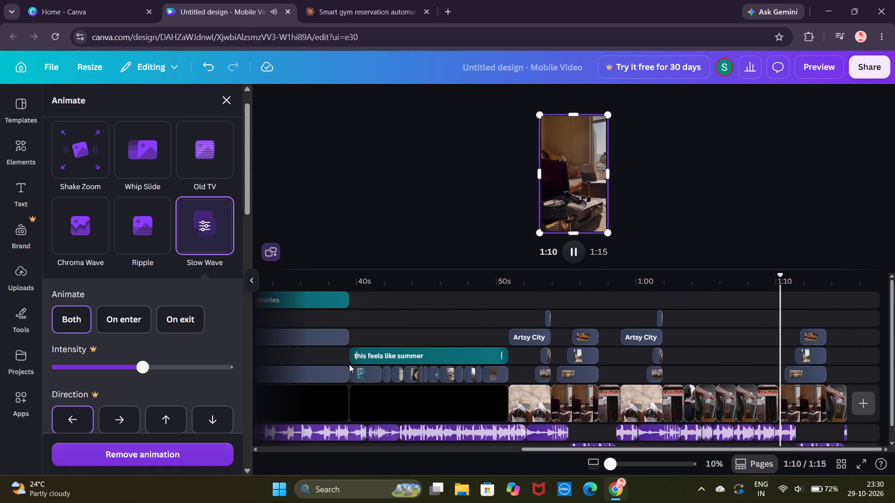
Apply the Baseline animation to the grouped photo grid on the January Memories page, around 0:37.
double_click(329, 365)
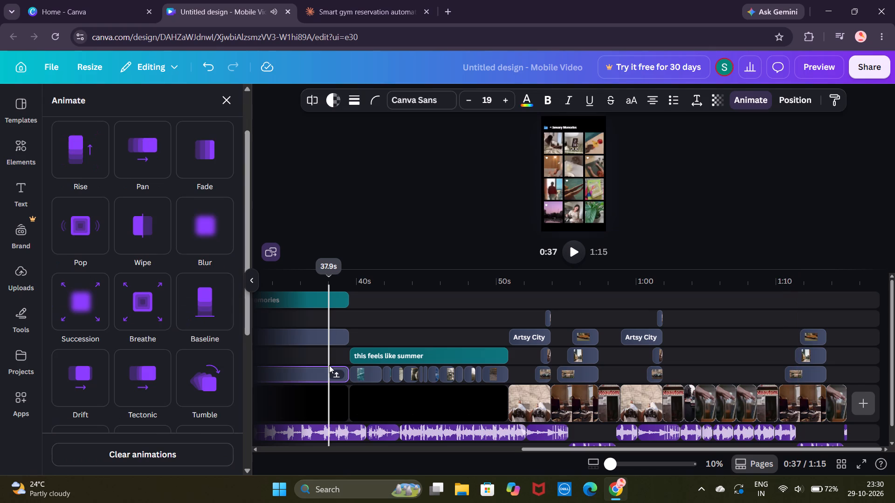
click(193, 313)
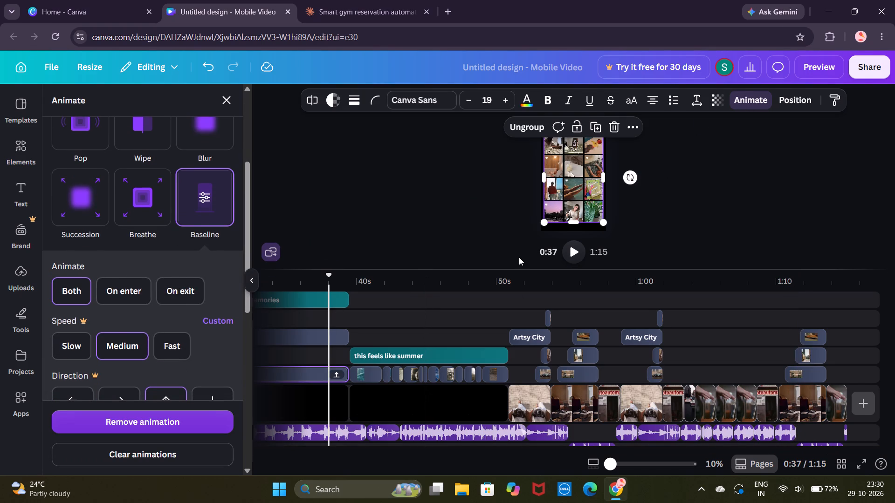
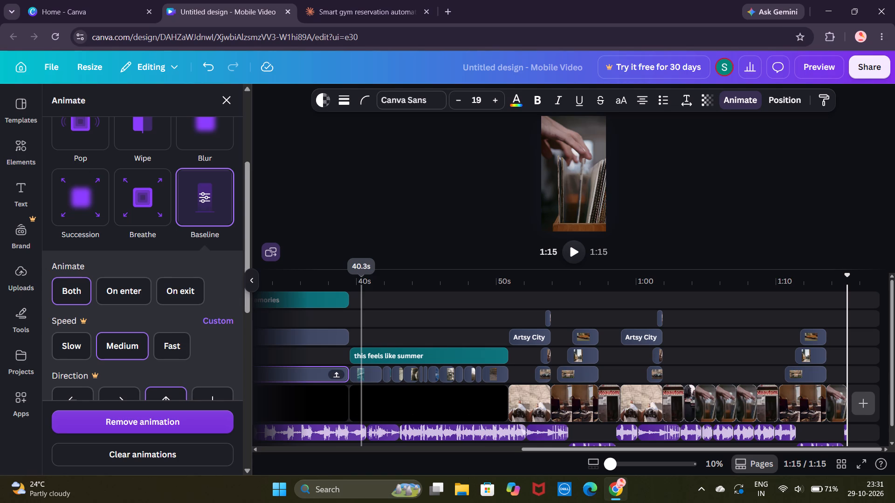
Apply the Pan animation to the January Memories title text and play the video from 0:37.
click(316, 305)
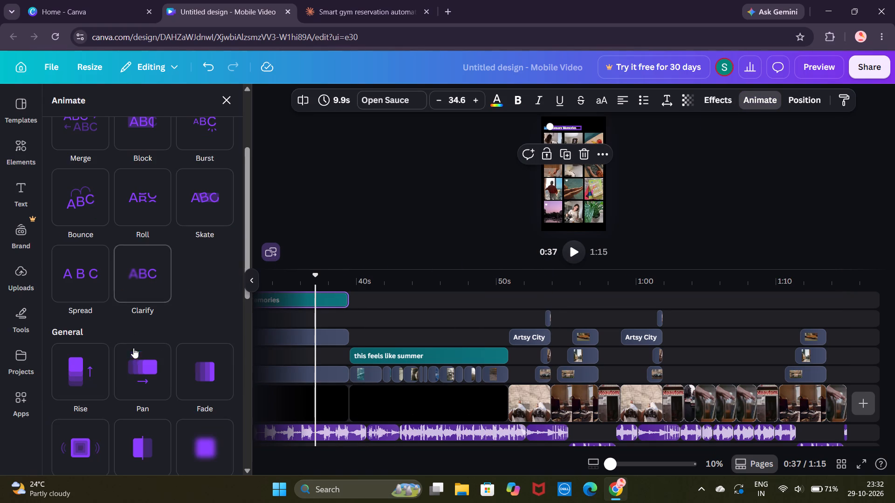
click(134, 362)
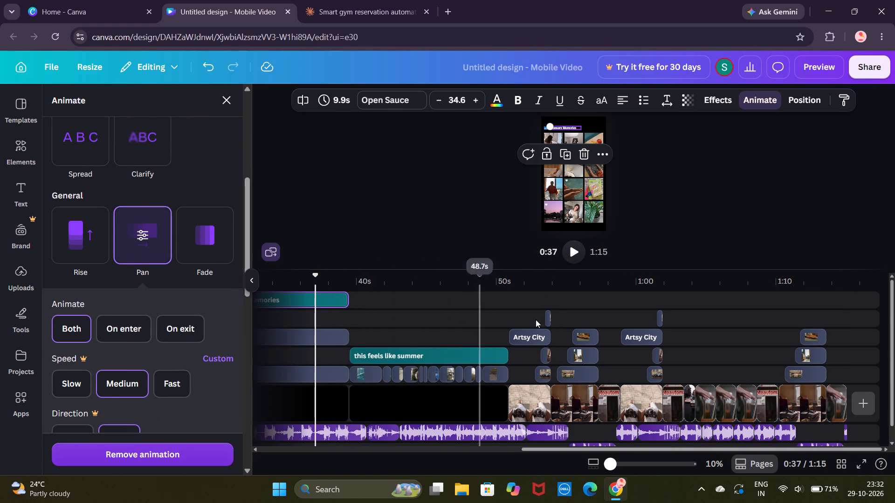
click(577, 254)
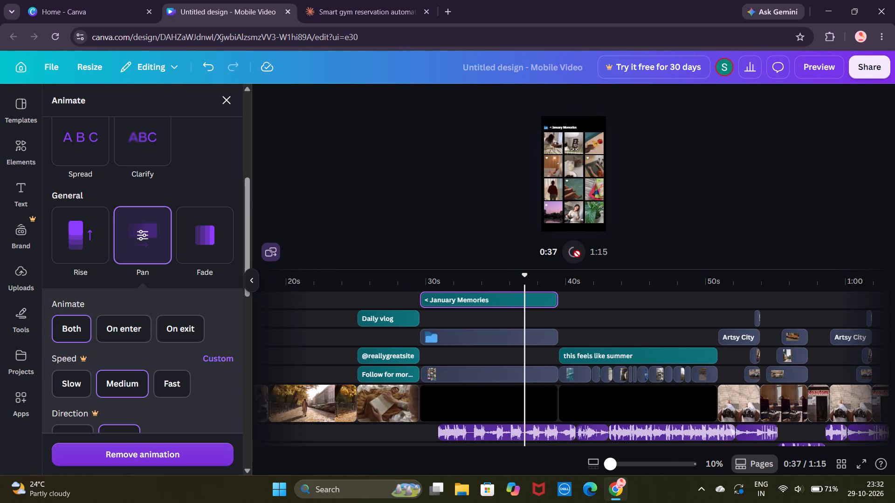
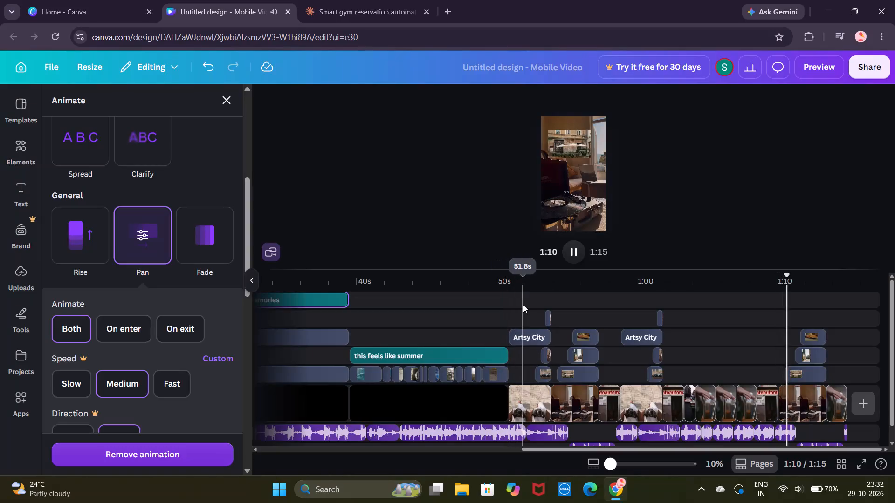
Set the transparency of the "this feels like summer" text to 69.
click(523, 305)
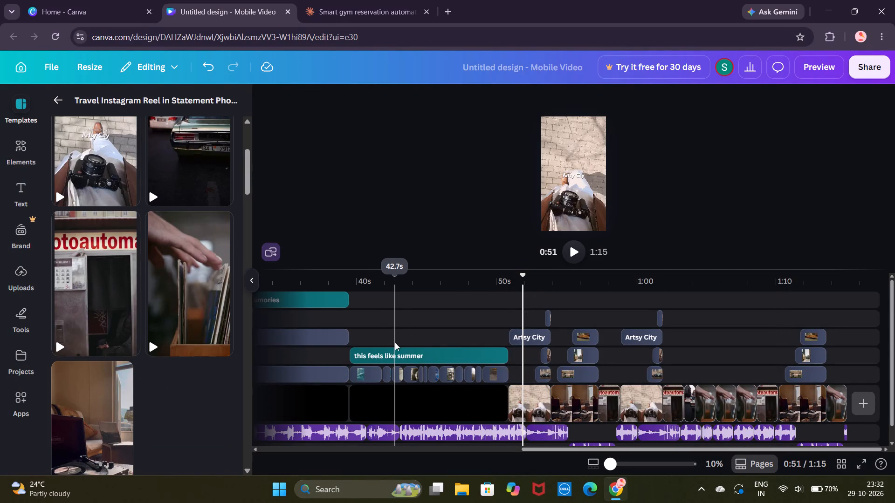
click(323, 387)
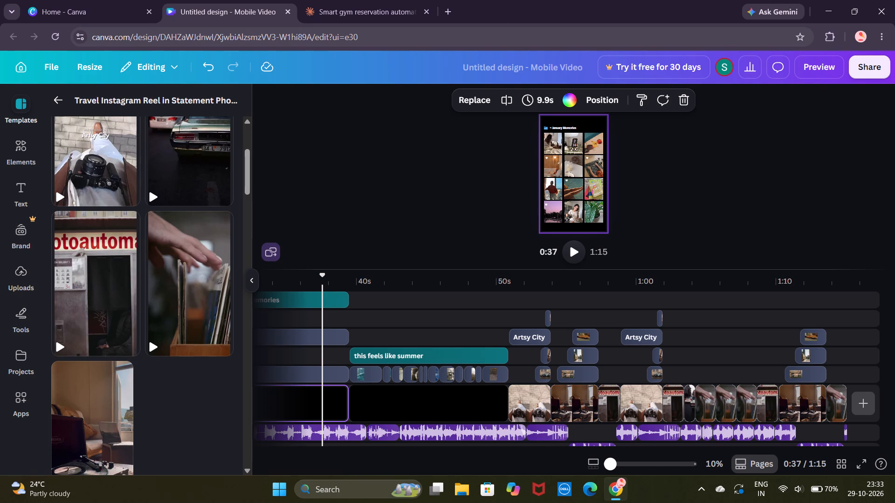
click(388, 362)
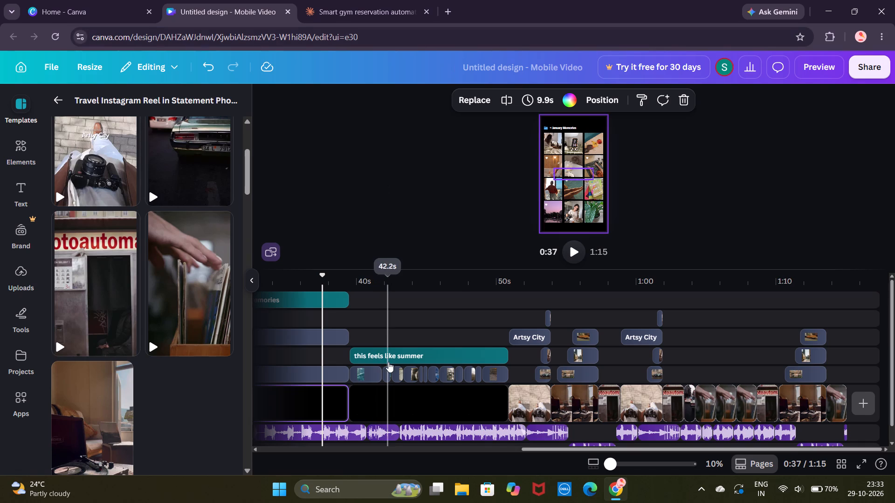
click(686, 99)
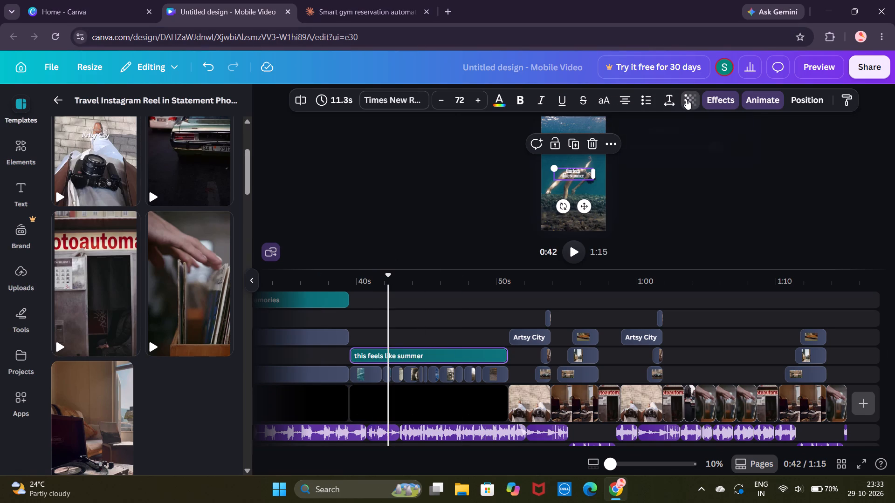
drag(716, 143, 688, 147)
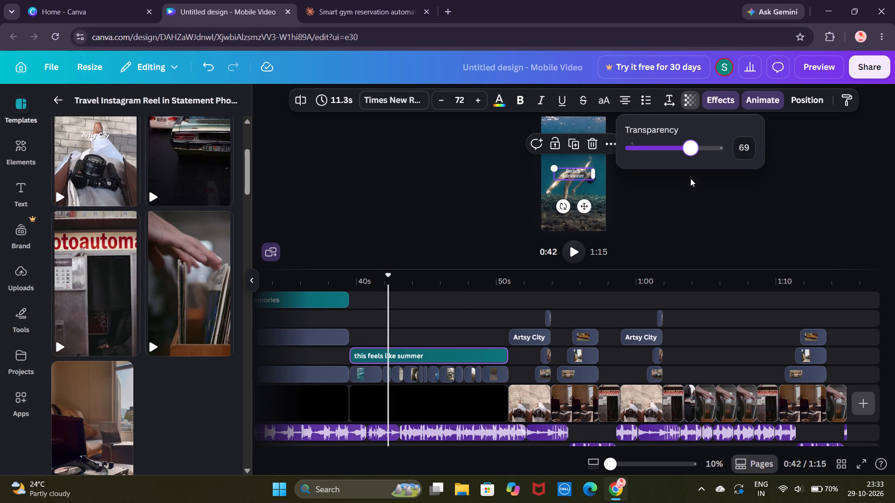
click(693, 184)
click(664, 102)
click(749, 150)
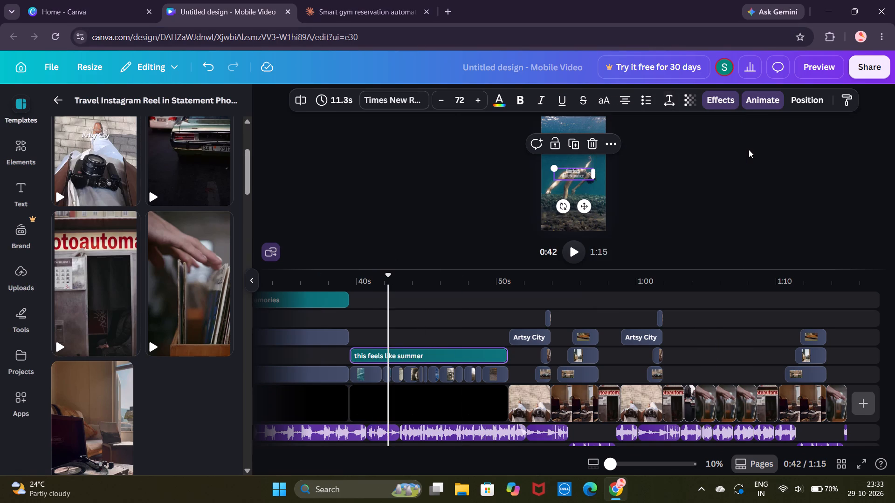
Apply the Roll animation to the "this feels like summer" text and play the video from 0:42.
click(753, 102)
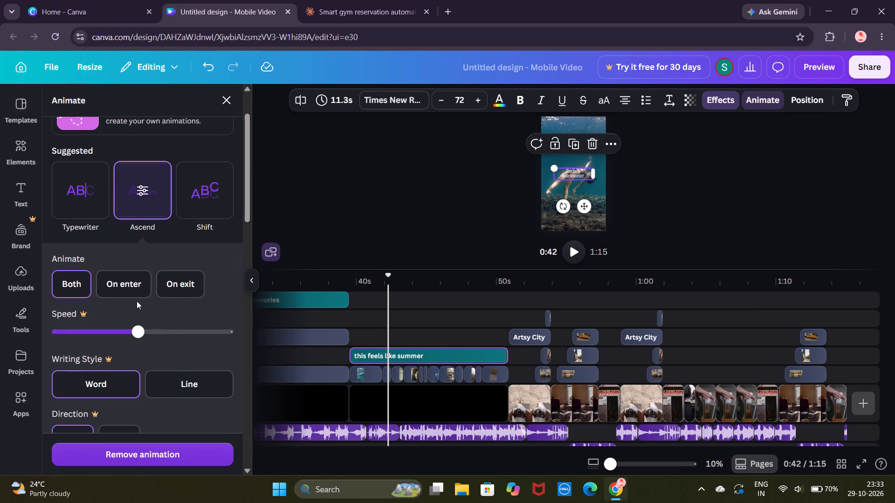
scroll(137, 301, down, 5)
scroll(137, 301, up, 8)
scroll(145, 305, down, 6)
click(147, 342)
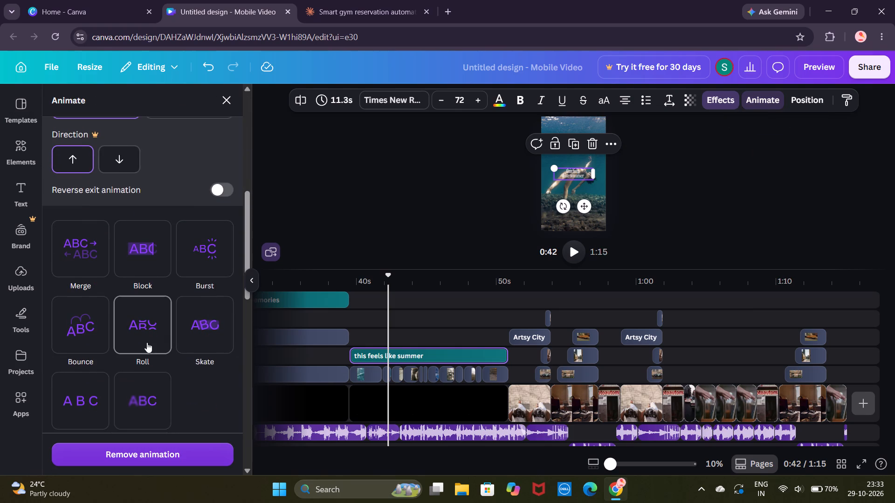
click(576, 255)
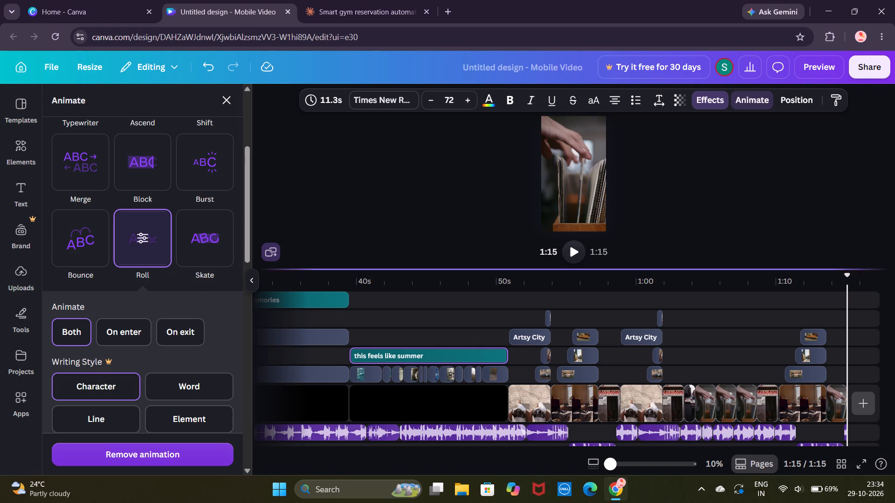
Apply the Fade animation to the blue folder graphic on the January Memories page and play the video from 0:37.
click(398, 342)
click(327, 333)
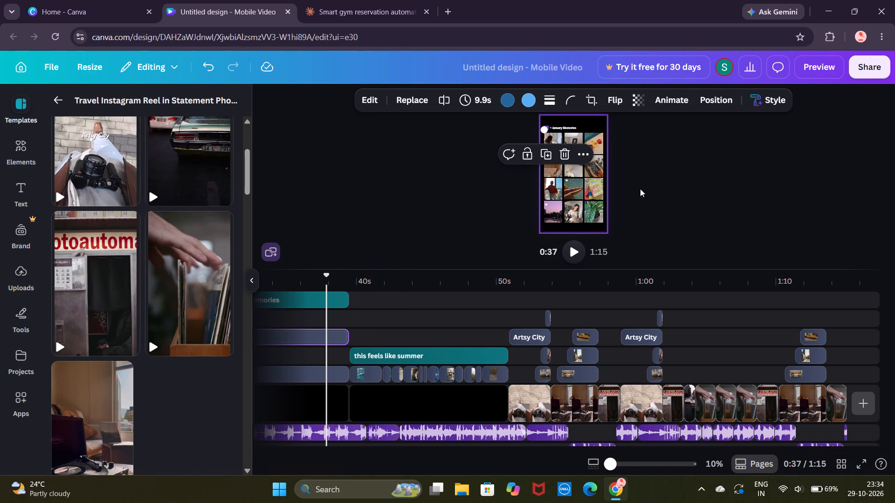
click(686, 100)
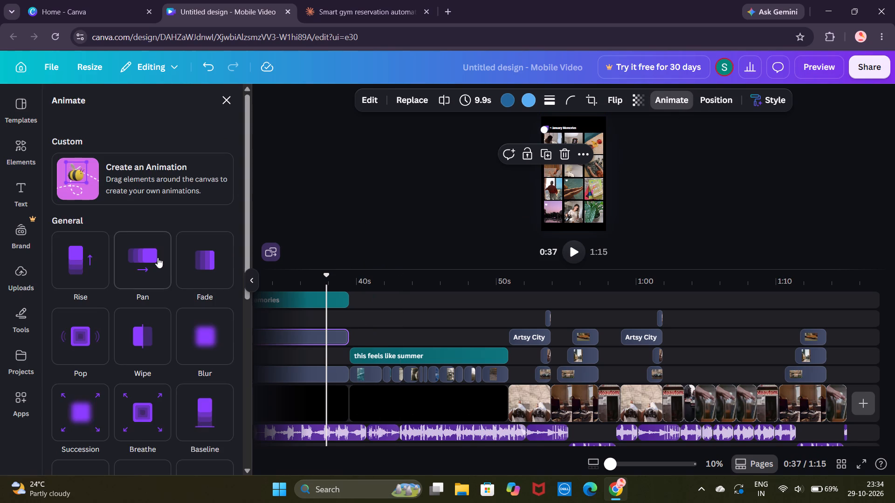
click(204, 273)
click(572, 257)
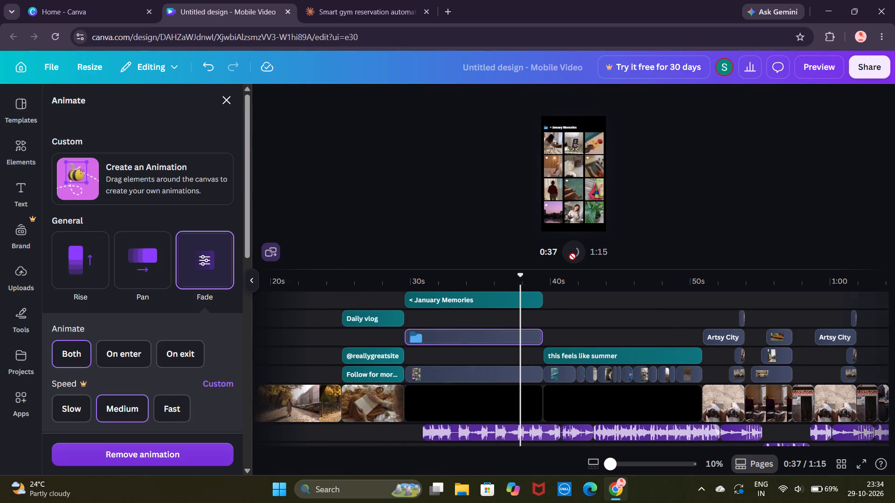
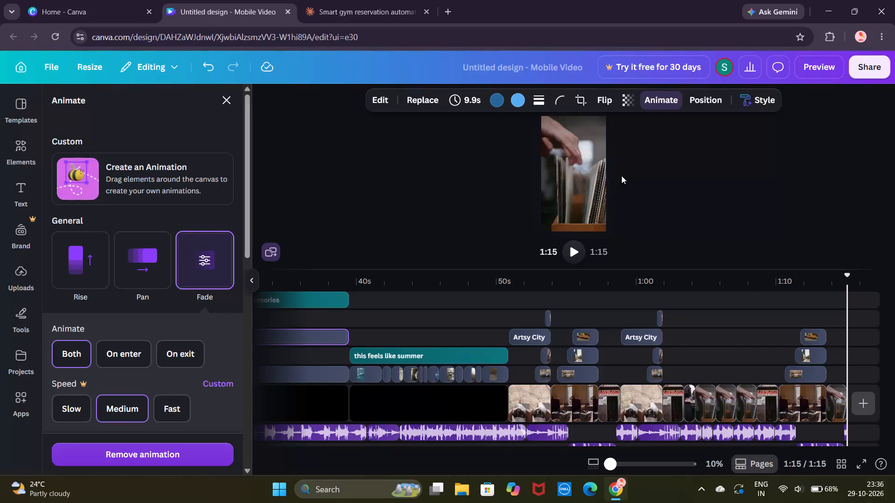
Apply the Ripple animation to the 6.1s clip of the seated woman and play the video from 0:13.
click(579, 248)
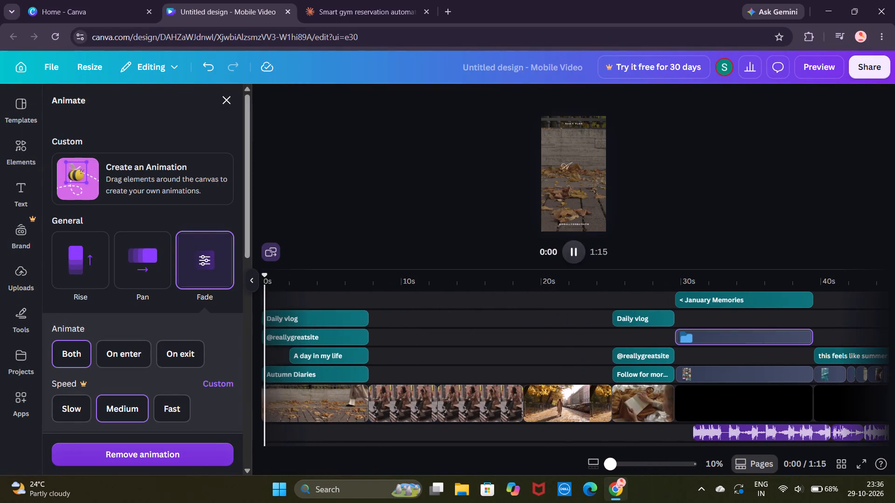
click(444, 399)
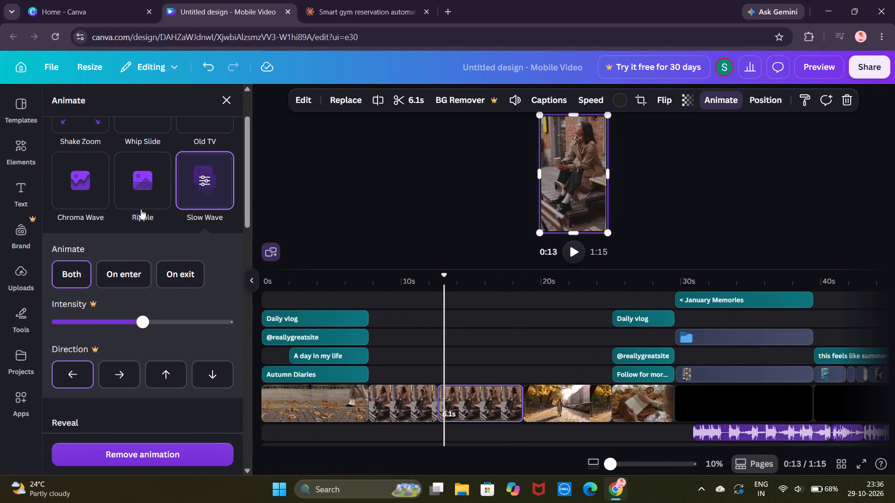
click(140, 197)
click(578, 251)
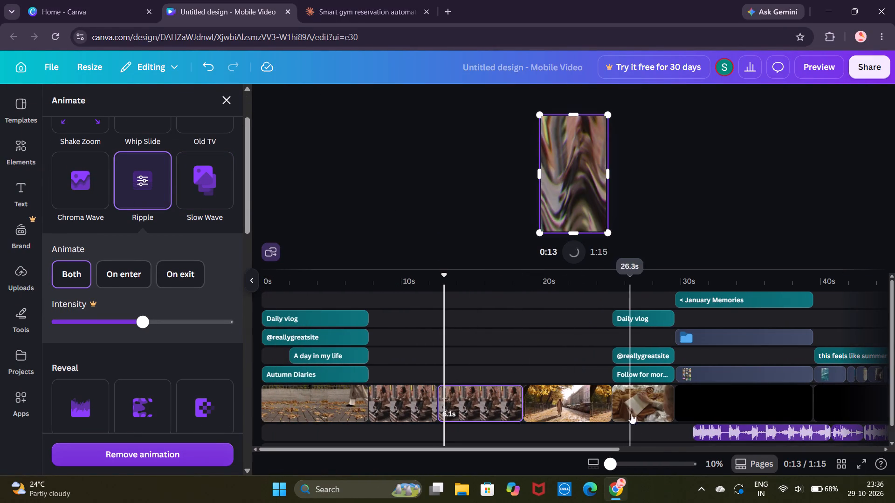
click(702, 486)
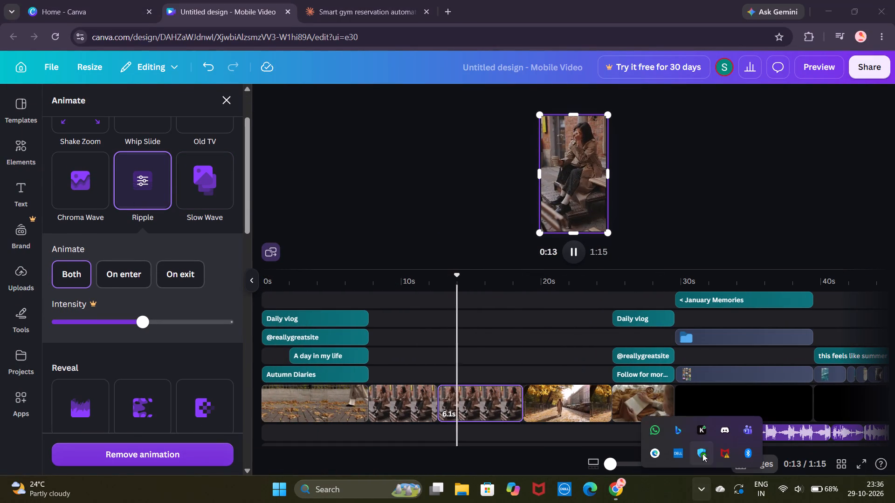
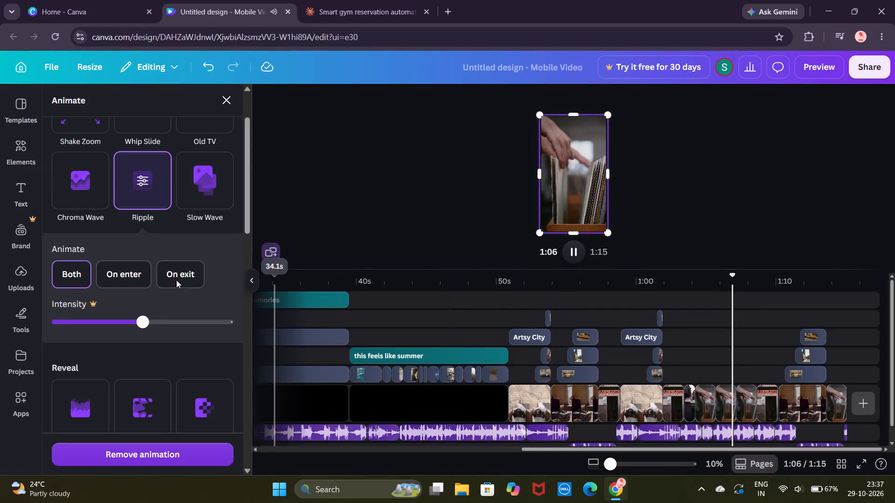
Apply the Slow Wave animation to the selected 6.1s clip and play the video from 1:07.
scroll(174, 267, up, 2)
click(195, 272)
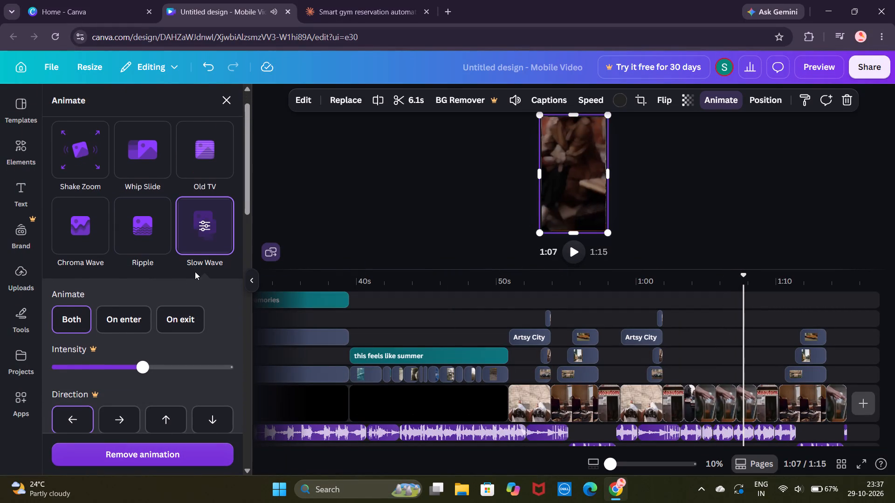
click(577, 257)
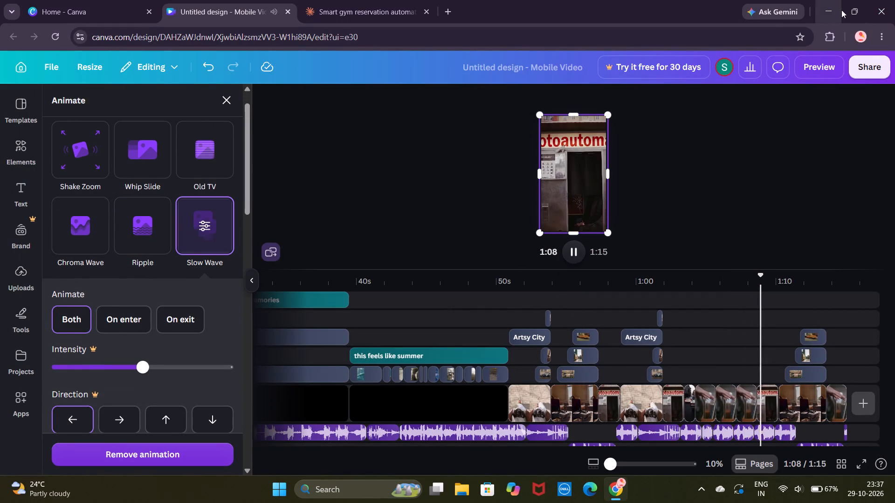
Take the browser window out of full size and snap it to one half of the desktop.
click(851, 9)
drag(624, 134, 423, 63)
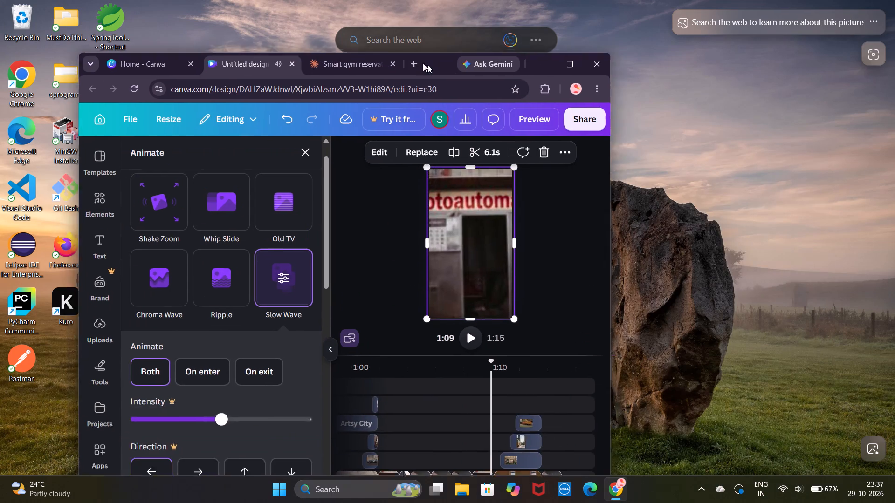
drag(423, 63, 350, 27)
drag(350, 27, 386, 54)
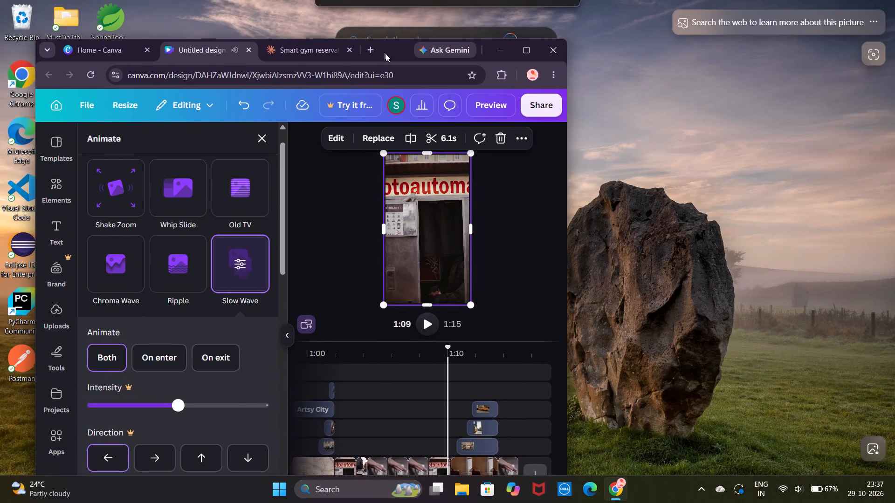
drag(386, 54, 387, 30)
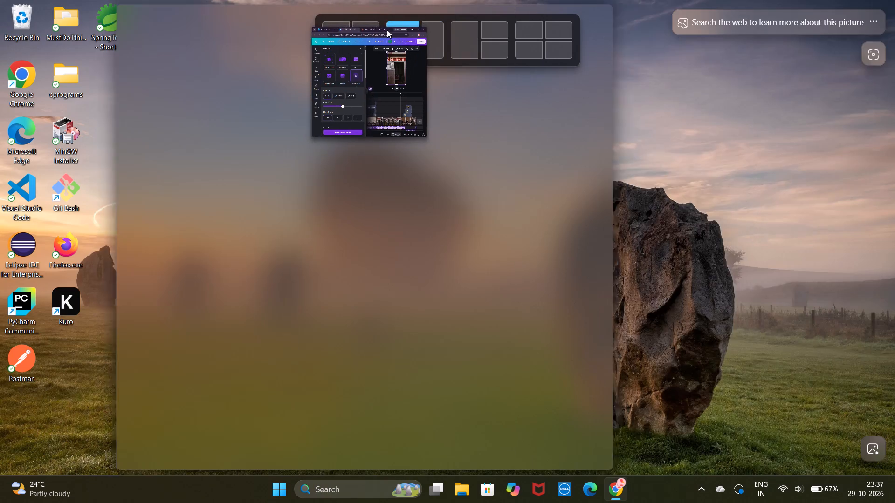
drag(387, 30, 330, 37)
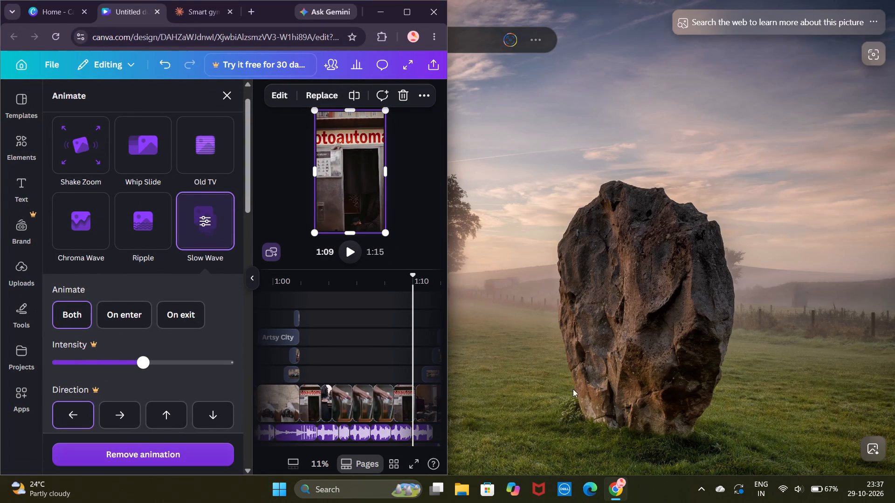
Close the Smart gym reservation browser tab and resume playing the video from 1:09.
click(232, 10)
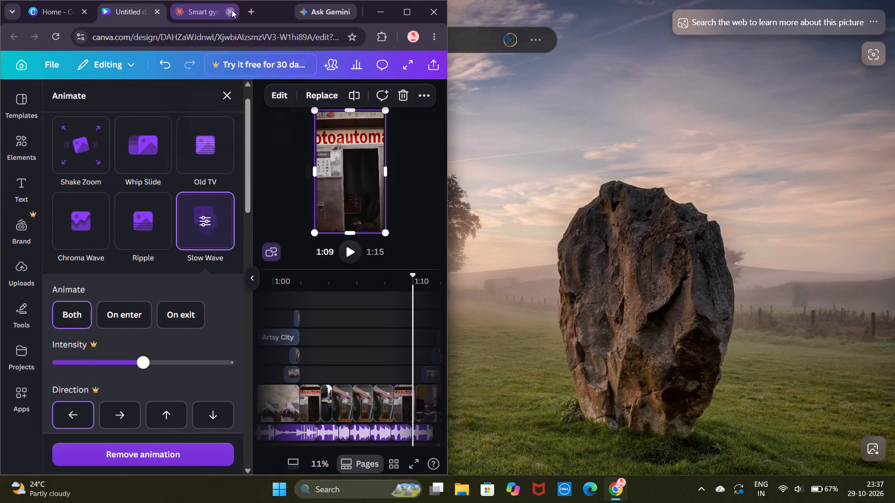
click(356, 255)
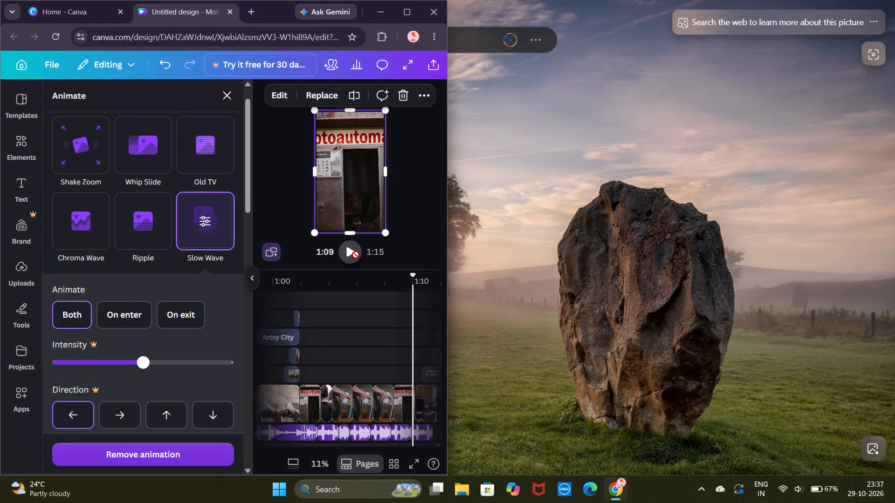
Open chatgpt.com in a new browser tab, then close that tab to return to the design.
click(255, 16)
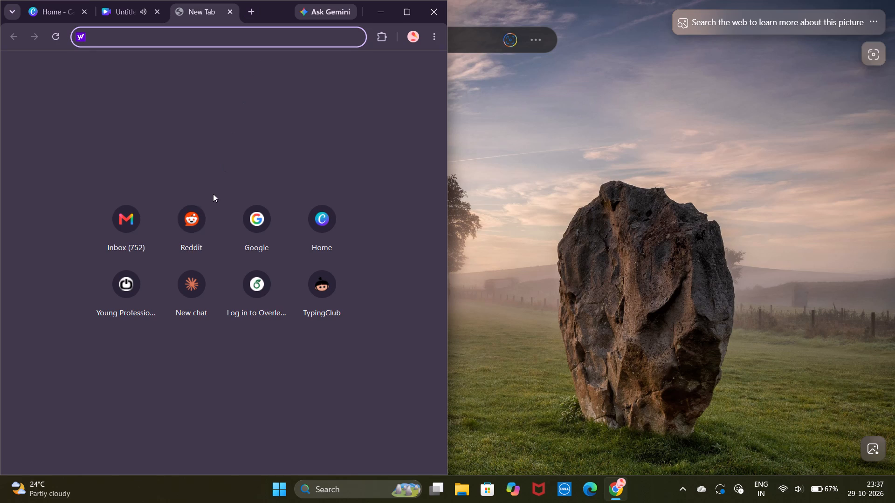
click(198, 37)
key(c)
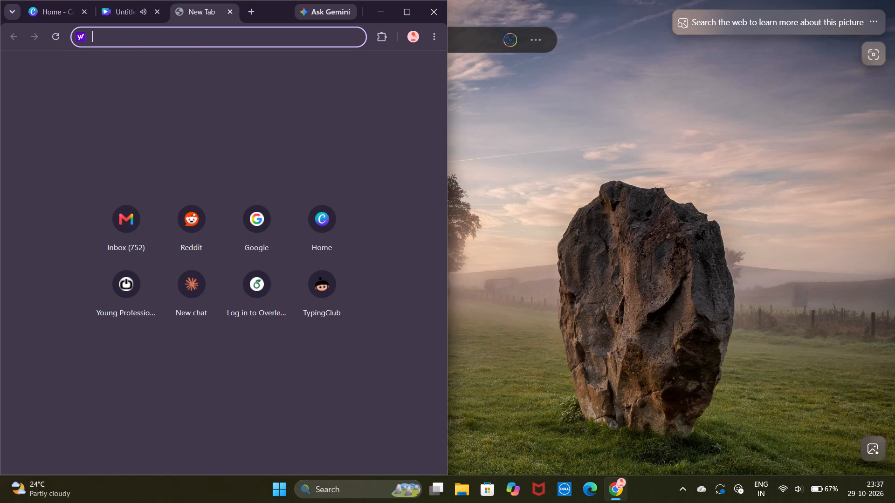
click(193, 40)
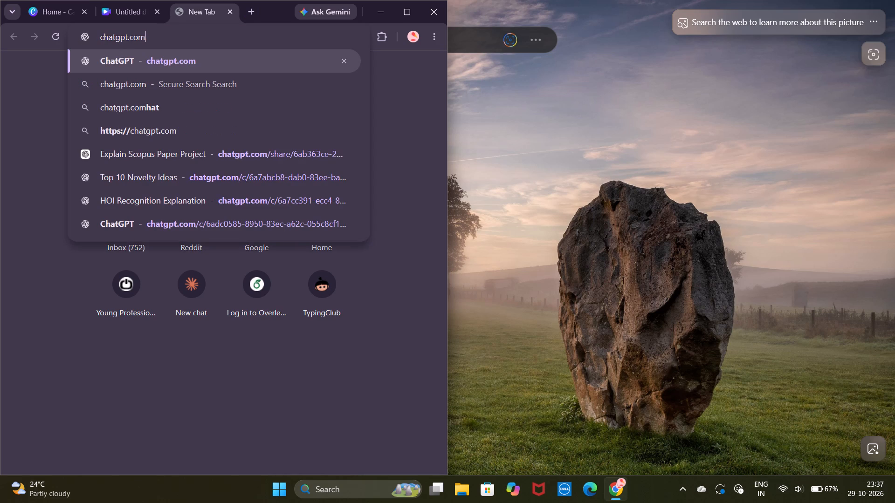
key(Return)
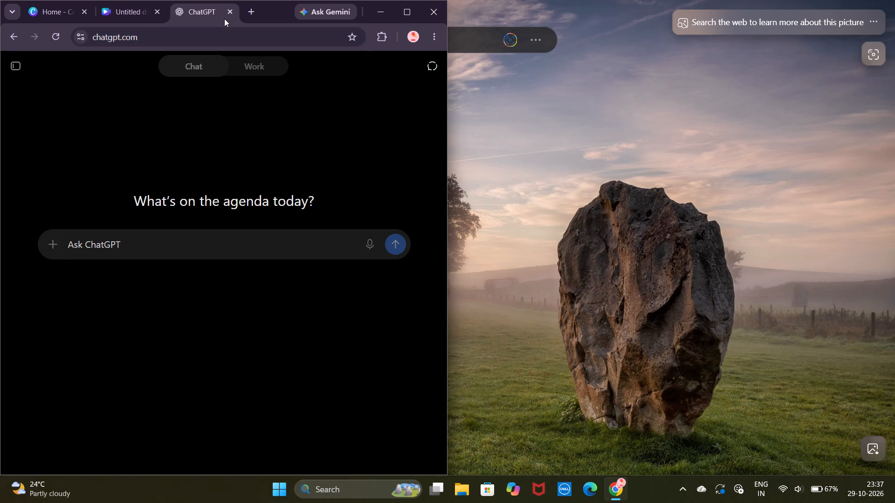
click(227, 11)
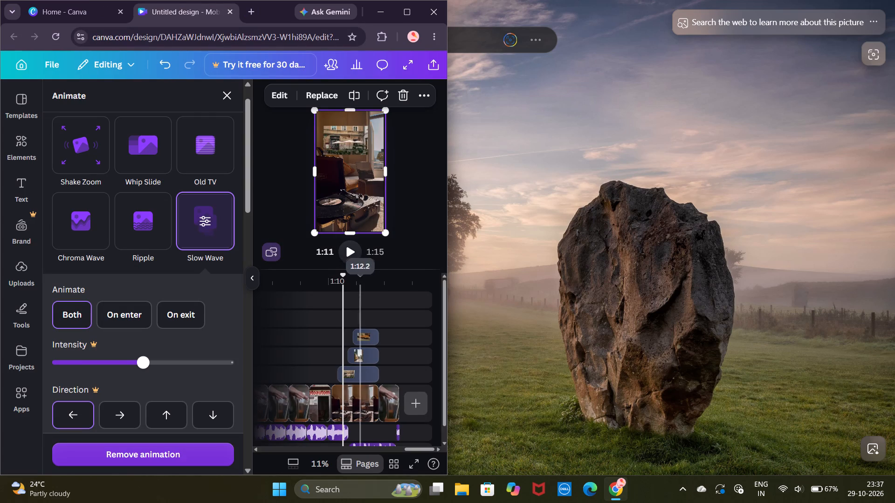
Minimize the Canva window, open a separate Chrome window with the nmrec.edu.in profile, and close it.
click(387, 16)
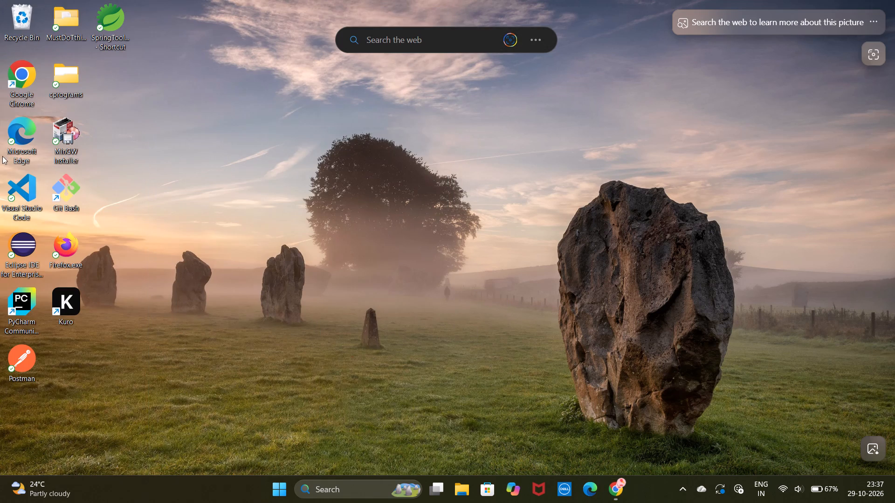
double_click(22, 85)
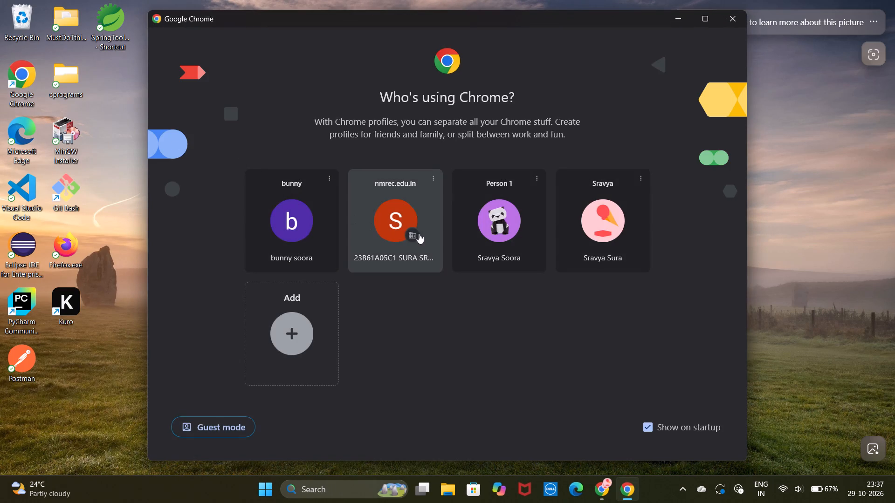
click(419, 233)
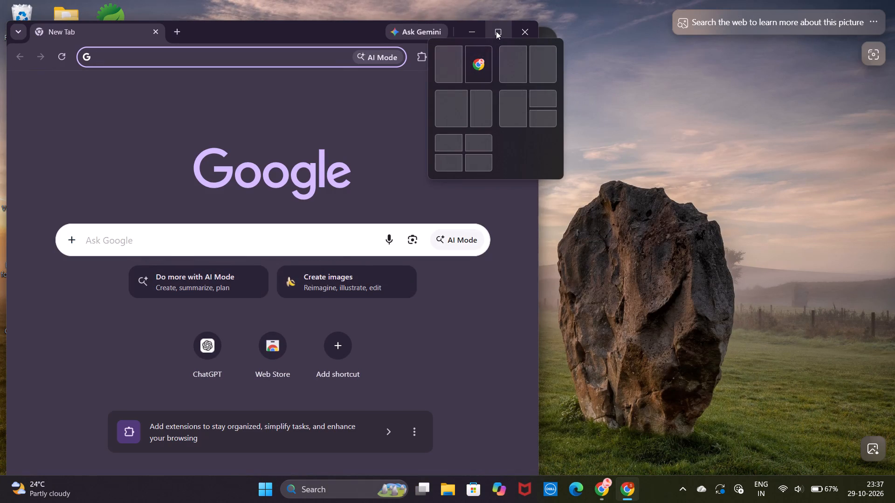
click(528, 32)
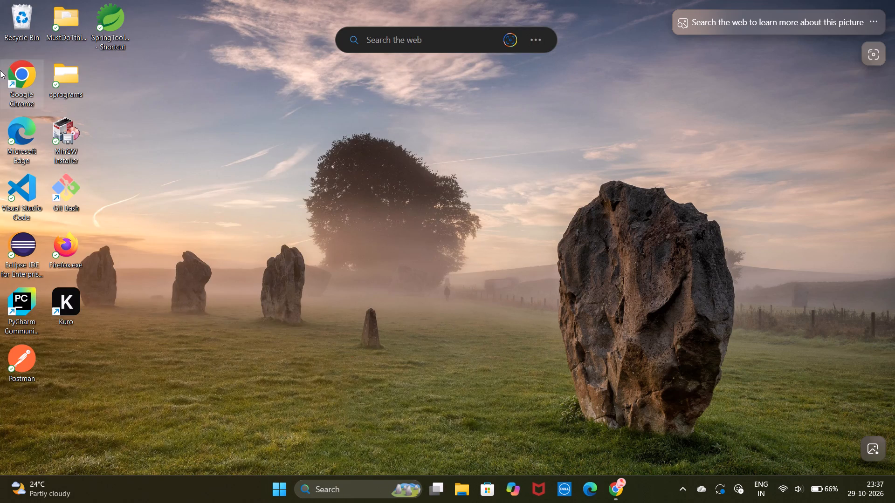
Restore and maximize the Canva browser window and resume playing the video from 1:11.
double_click(613, 496)
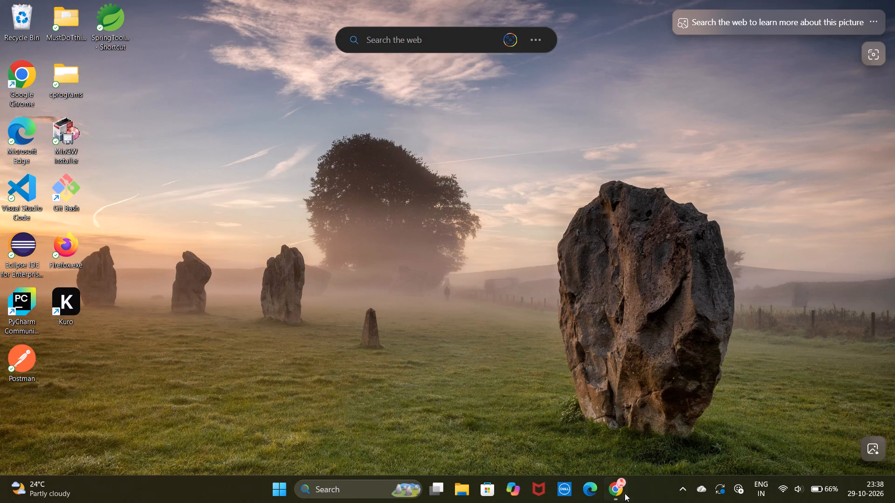
click(622, 495)
click(406, 13)
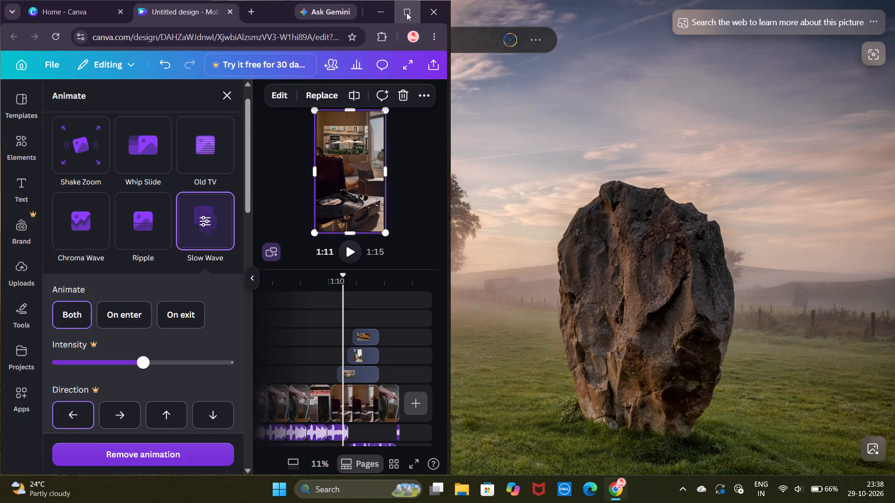
click(568, 257)
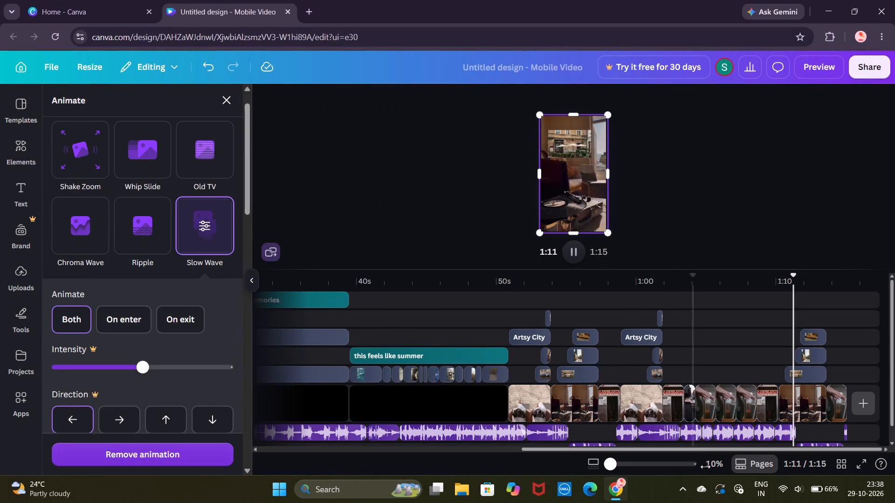
Show the hidden system tray icons.
click(677, 486)
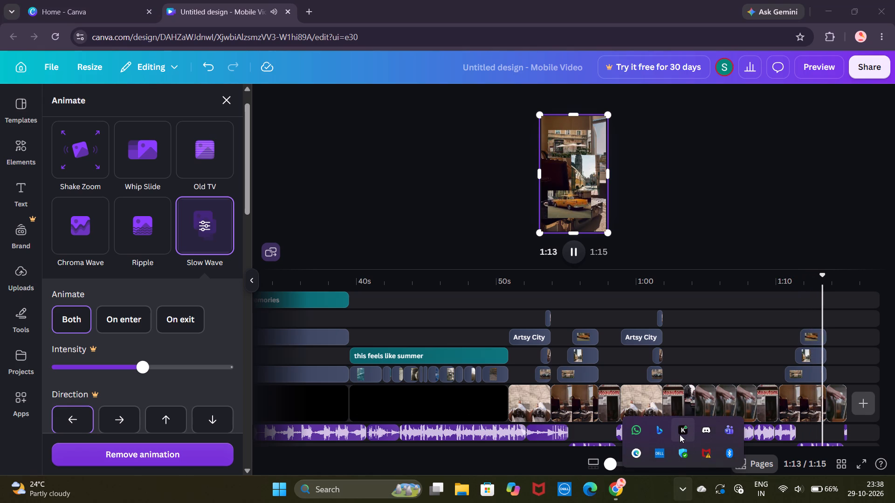
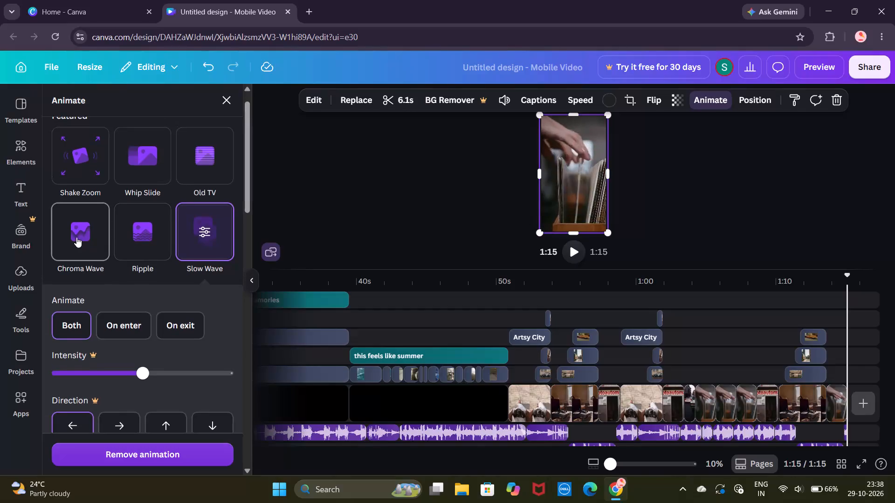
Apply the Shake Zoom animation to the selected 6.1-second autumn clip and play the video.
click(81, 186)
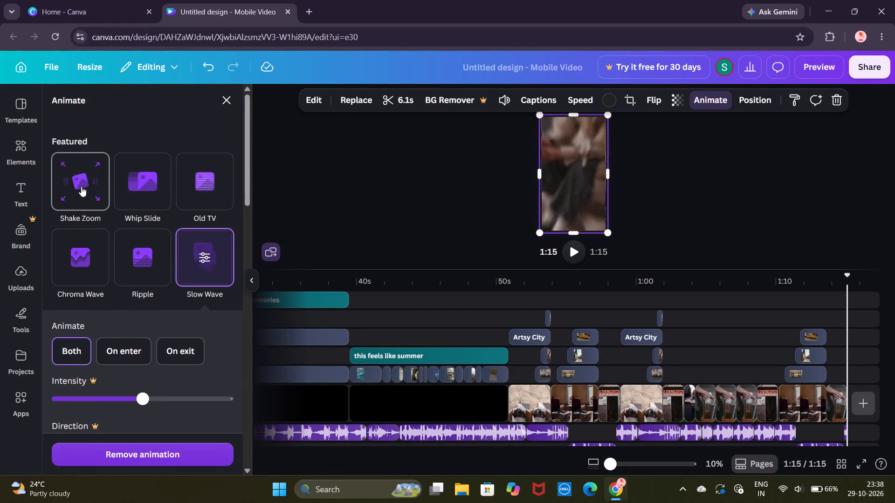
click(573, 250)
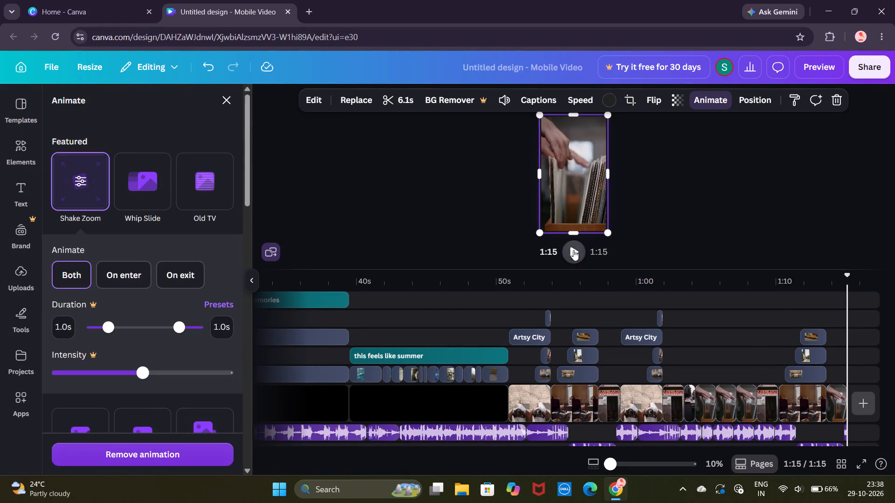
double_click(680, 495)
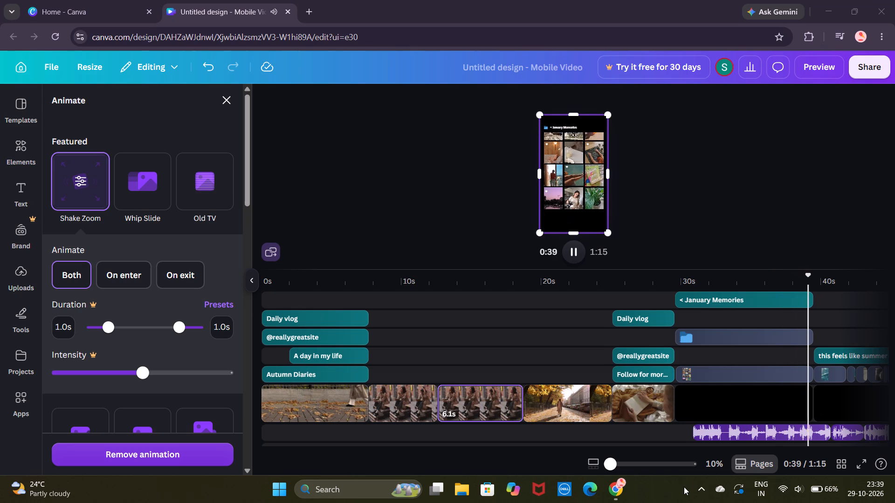
Stop playback at 0:35, apply the Whip Slide animation to the selected 6.1-second autumn clip, and resume playing the video.
click(453, 397)
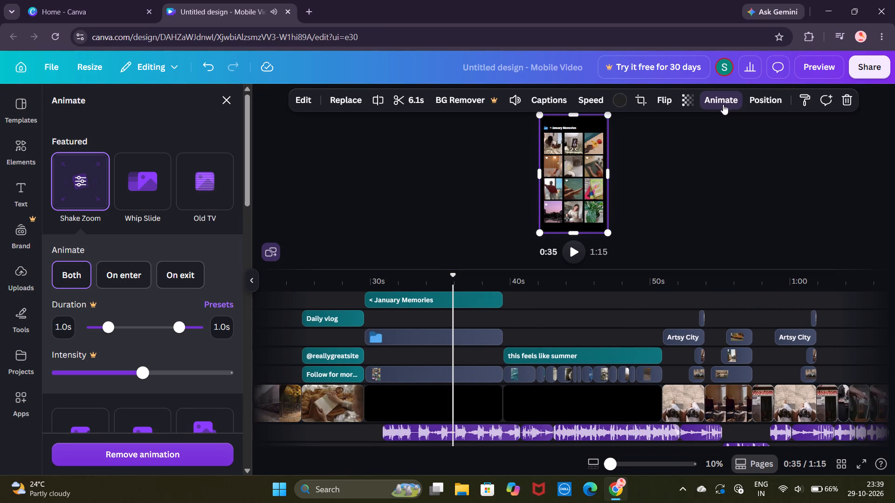
click(163, 195)
click(574, 253)
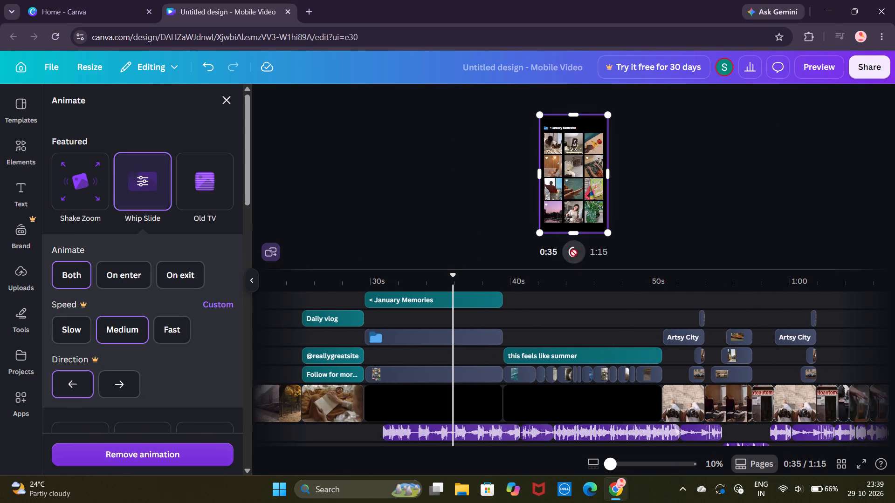
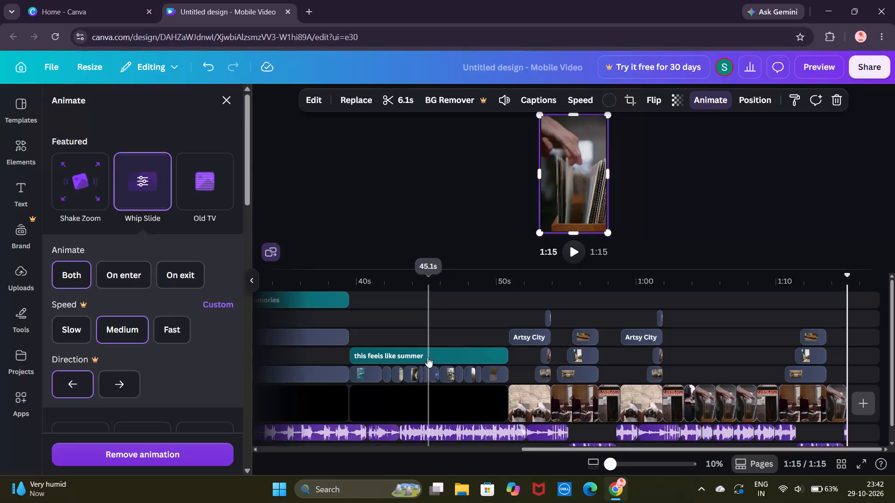
Apply the Outline text effect to the "this feels like summer" text and play the video from 0:45.
click(720, 102)
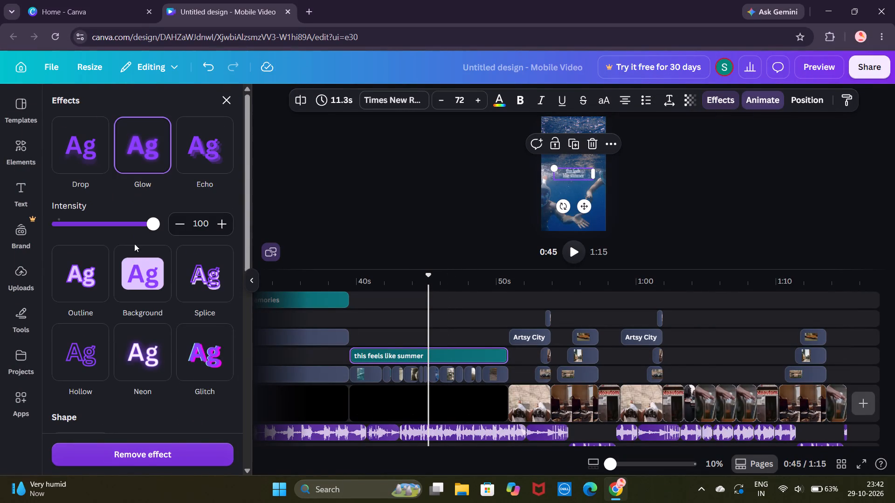
click(85, 260)
click(570, 253)
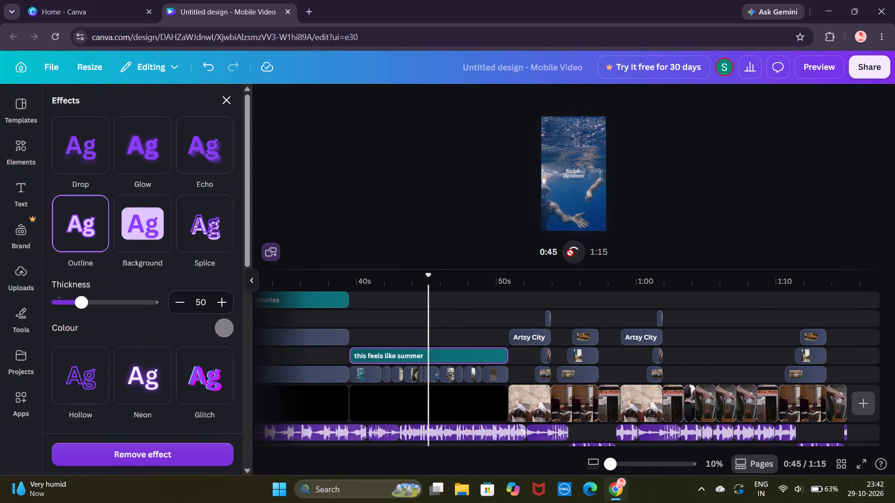
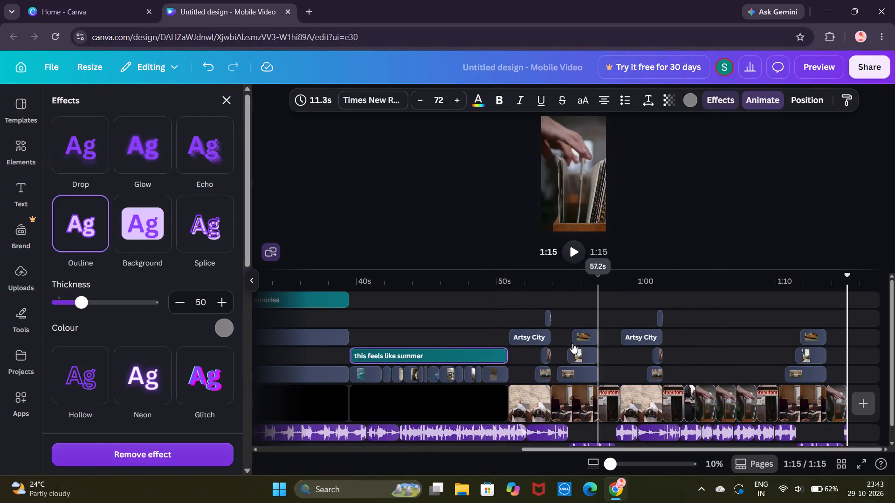
Play the closing travel section, from between the two Artsy City captions through to the end of the video.
click(569, 346)
click(573, 259)
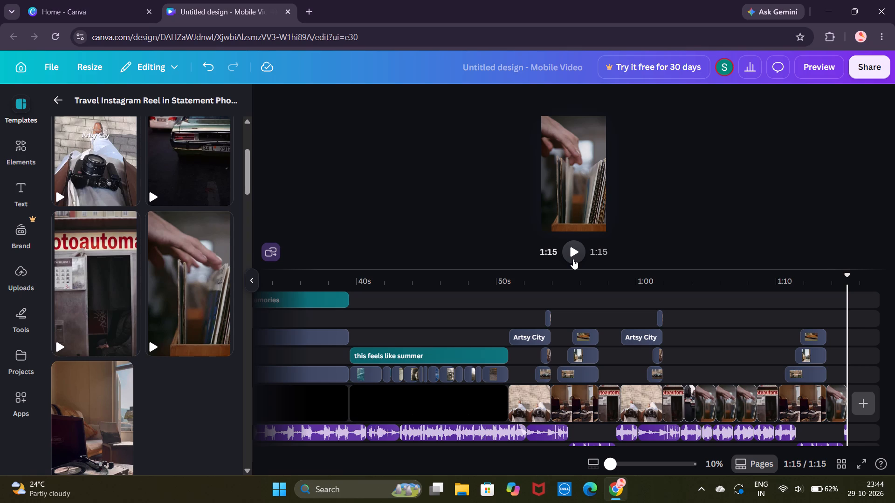
Restart the video from the beginning and move the playhead to 0:13, within the autumn clips.
click(573, 256)
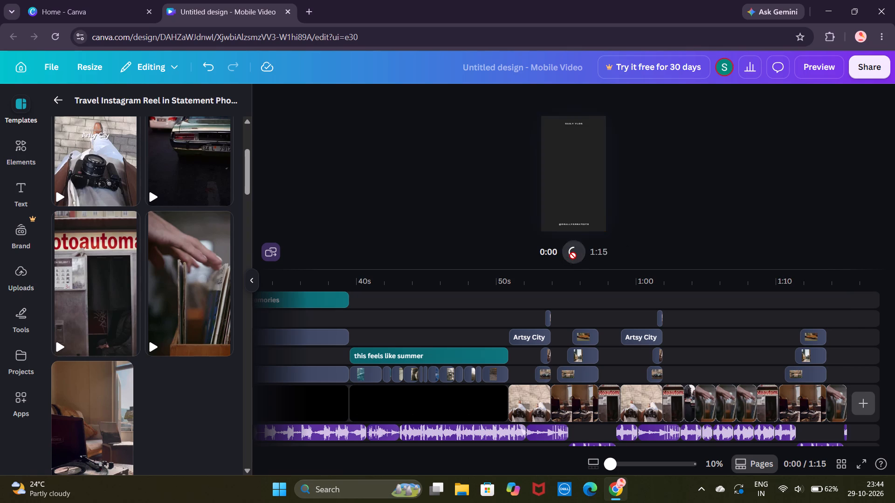
click(445, 367)
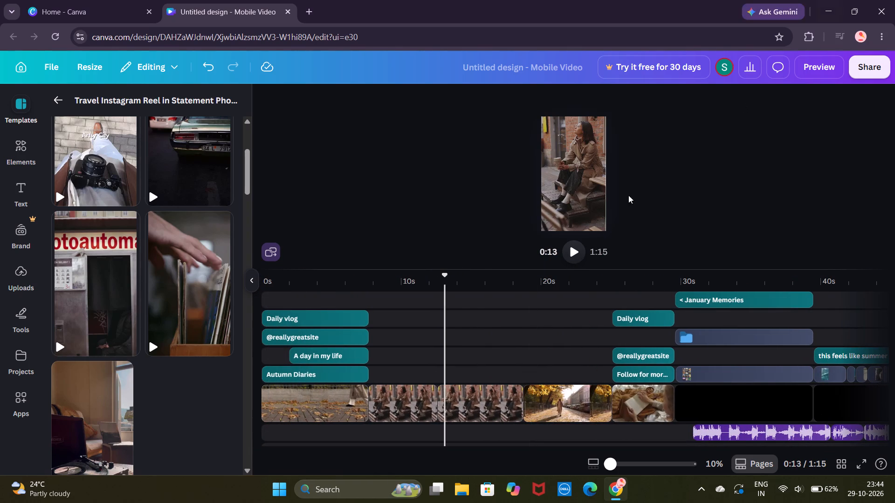
Apply the Shake Zoom animation to the 4.9 s clip of the seated woman after the Autumn Diaries opening and play it from 0:07.
click(380, 381)
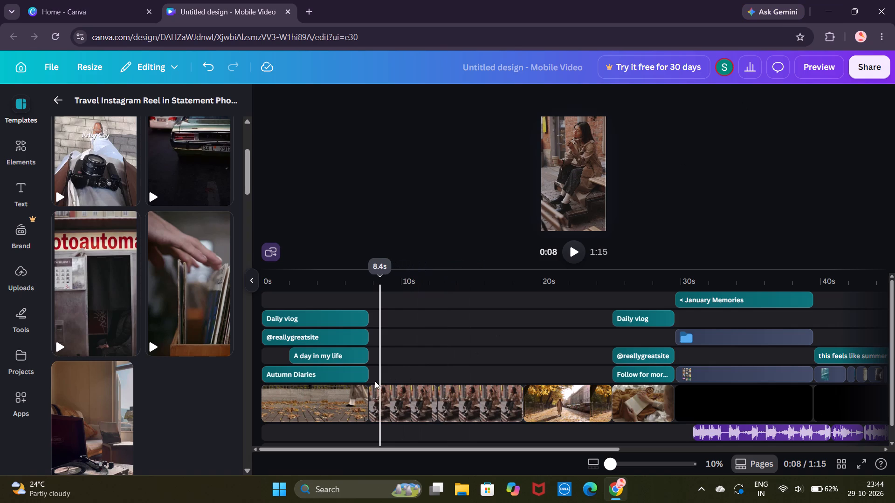
click(375, 381)
click(370, 385)
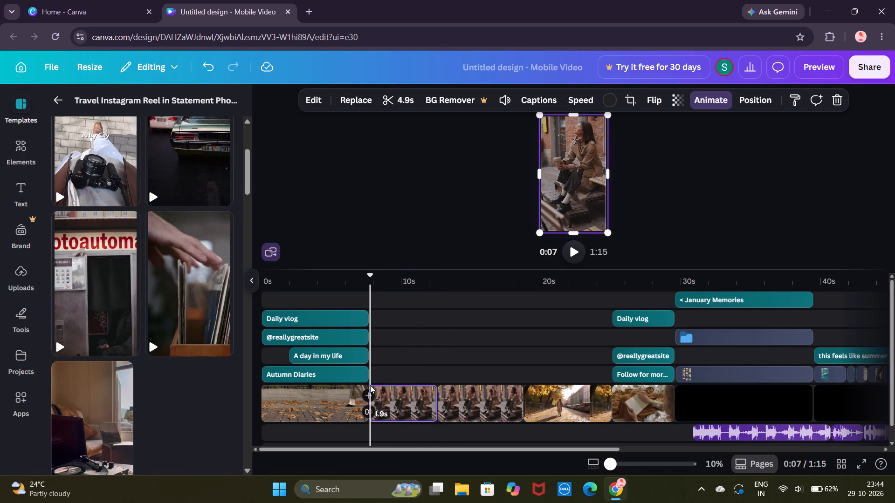
click(708, 100)
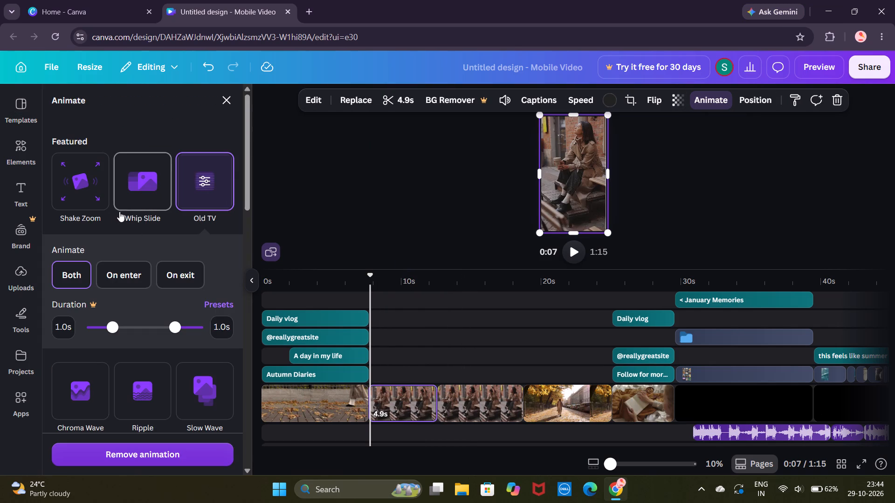
click(88, 190)
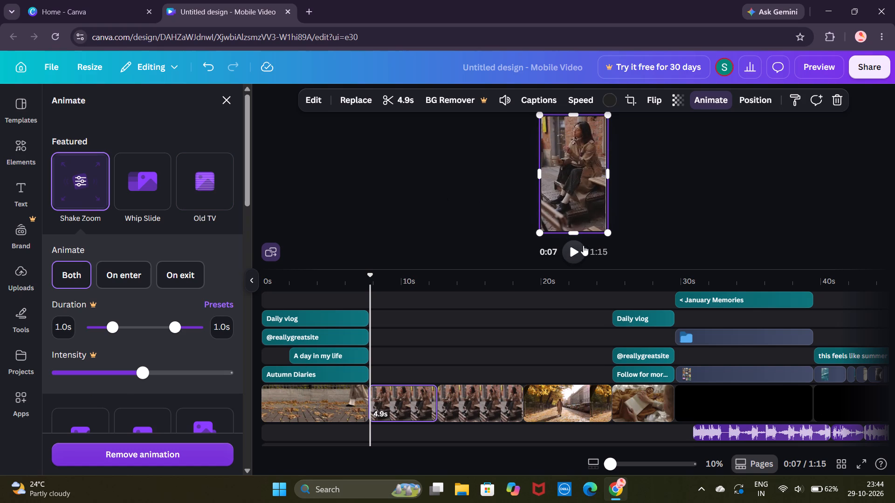
click(573, 248)
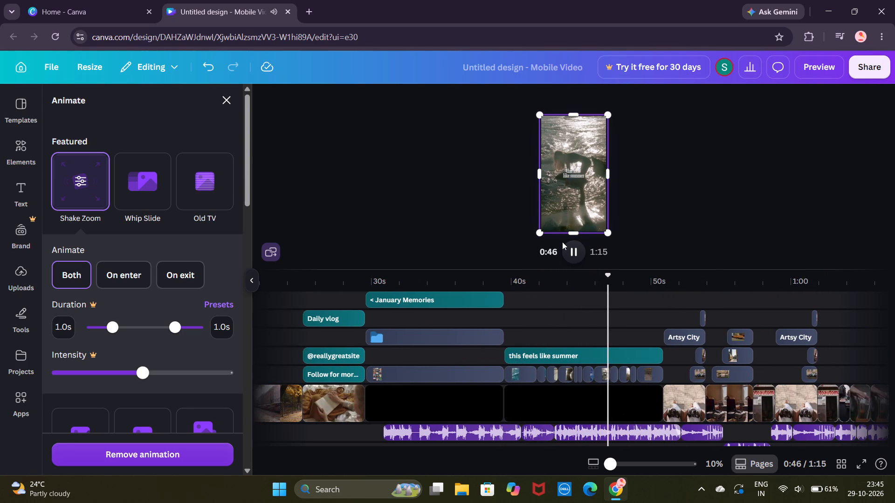
Move the playhead to 0:31 and add the travel template's hand-over-vinyl-records page twice at the end of the video.
scroll(562, 242, down, 3)
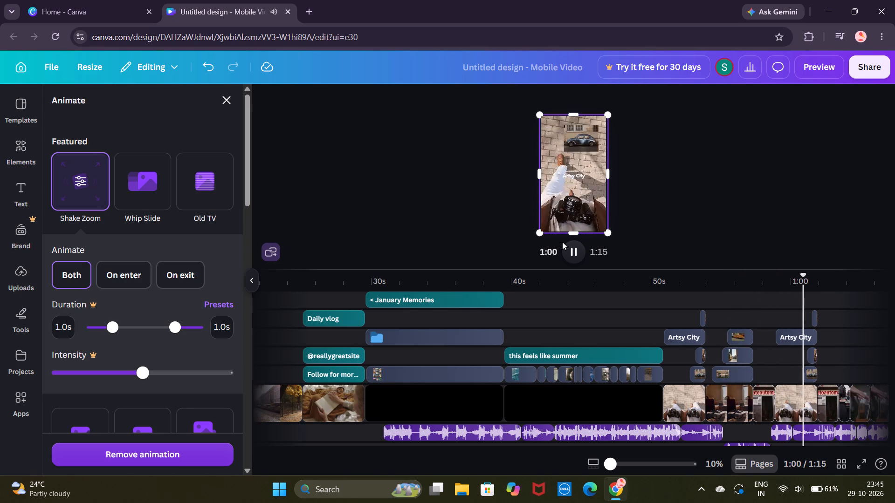
scroll(562, 242, down, 3)
click(390, 362)
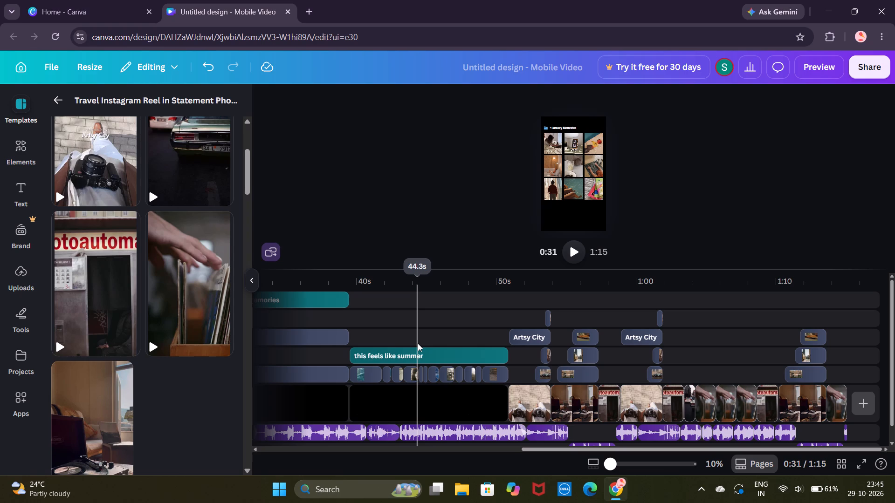
click(188, 309)
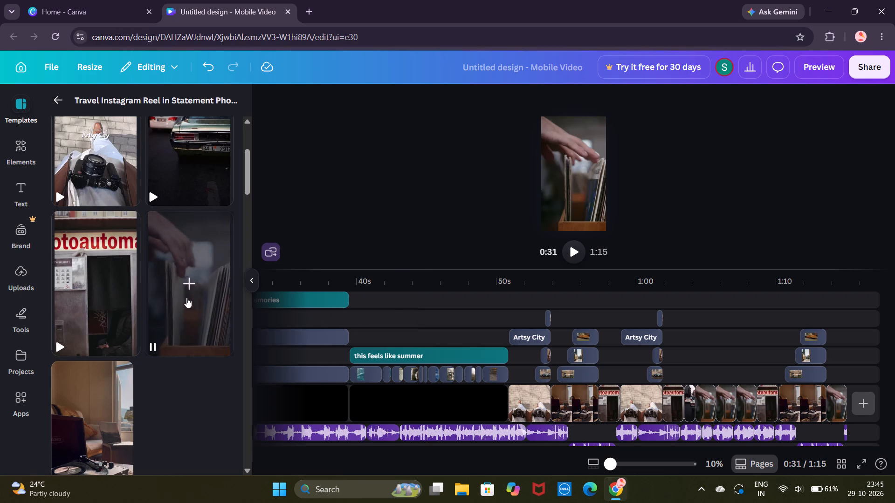
click(188, 285)
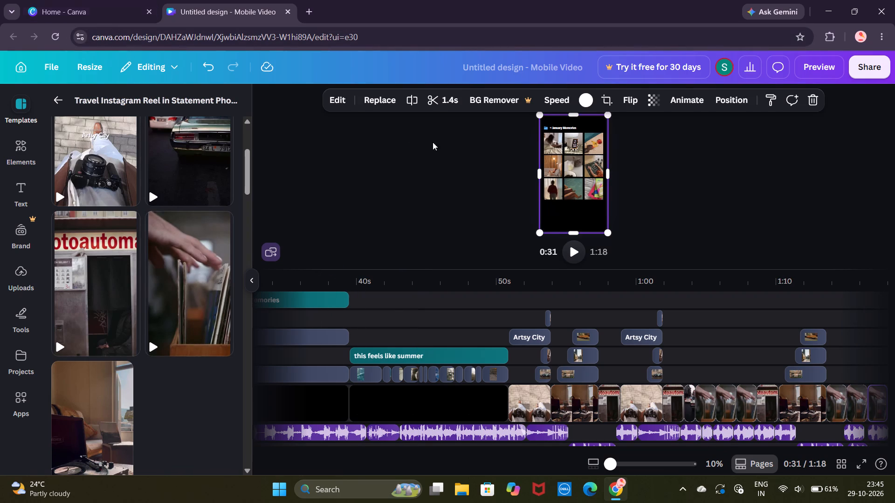
Play the video from 0:31 to review the January Memories and "this feels like summer" sections.
click(576, 251)
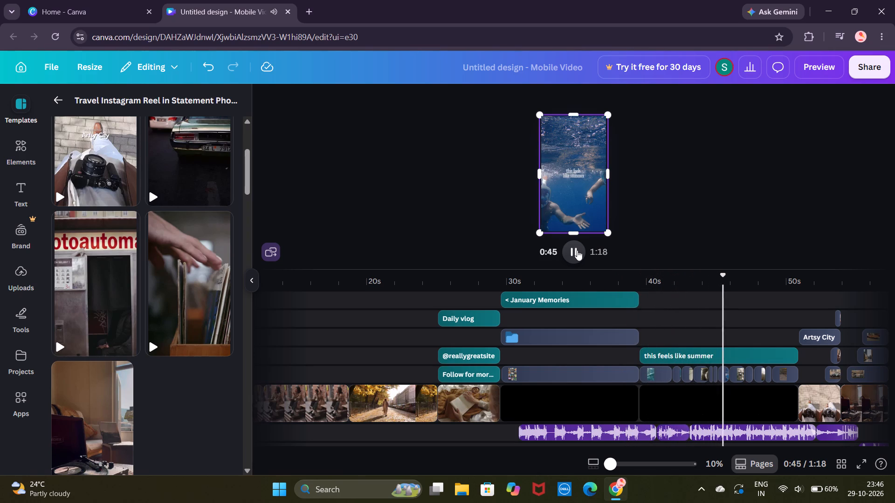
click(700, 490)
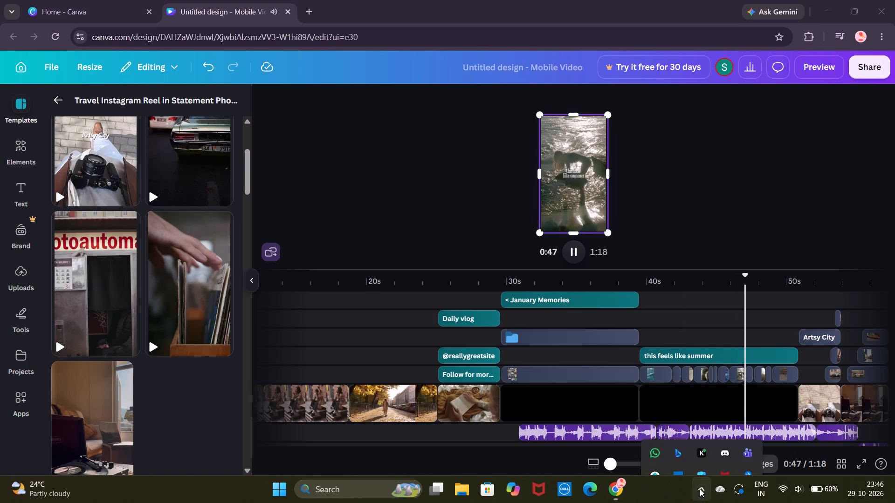
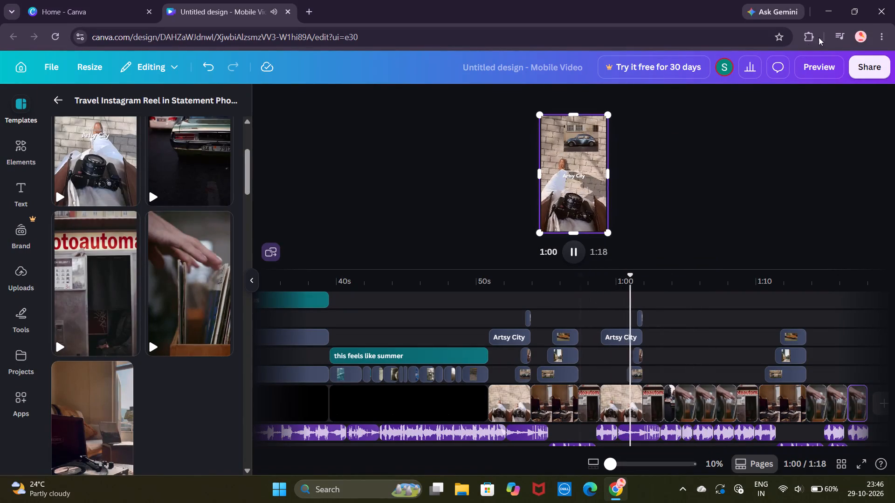
Close the untitled mobile video design and the Canva home page to exit the browser.
click(289, 7)
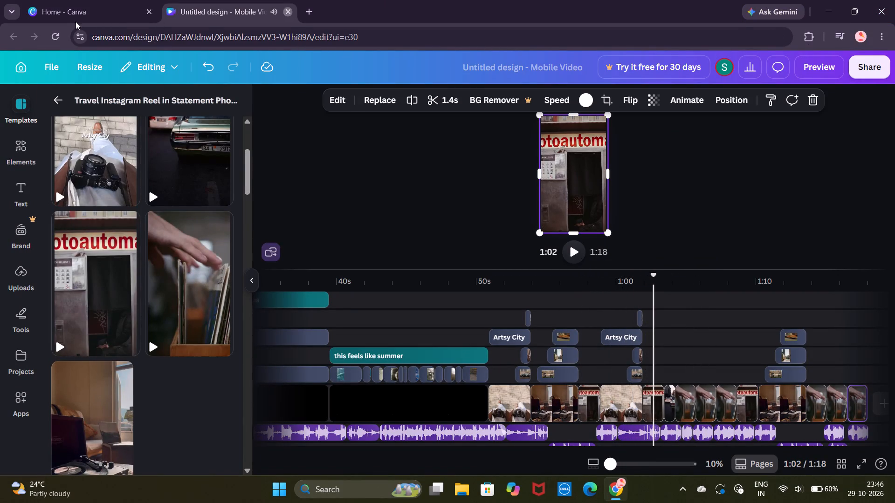
click(145, 11)
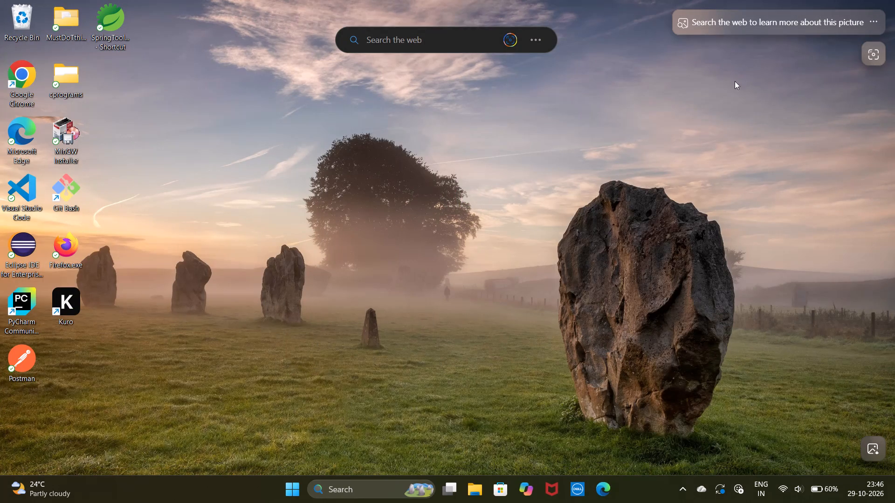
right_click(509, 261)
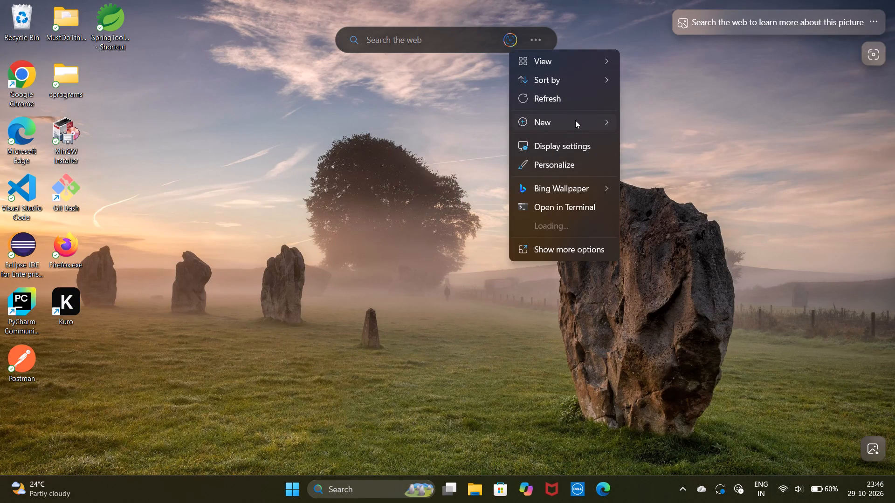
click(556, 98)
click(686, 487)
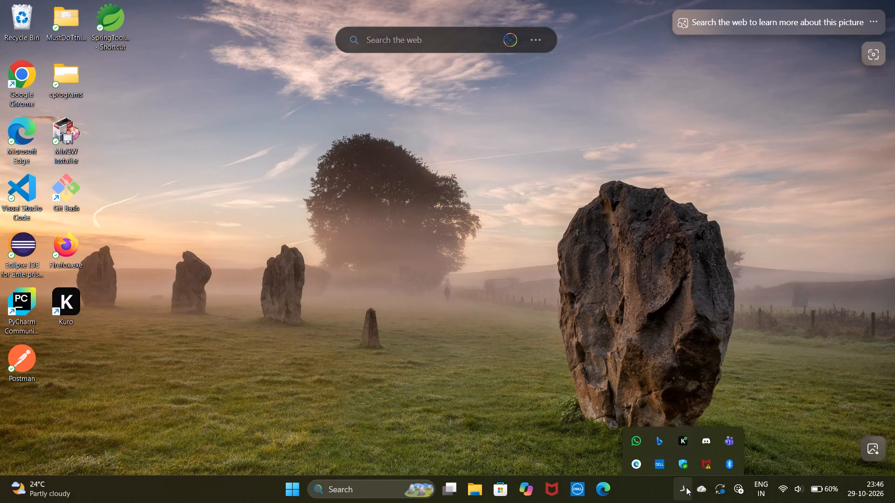